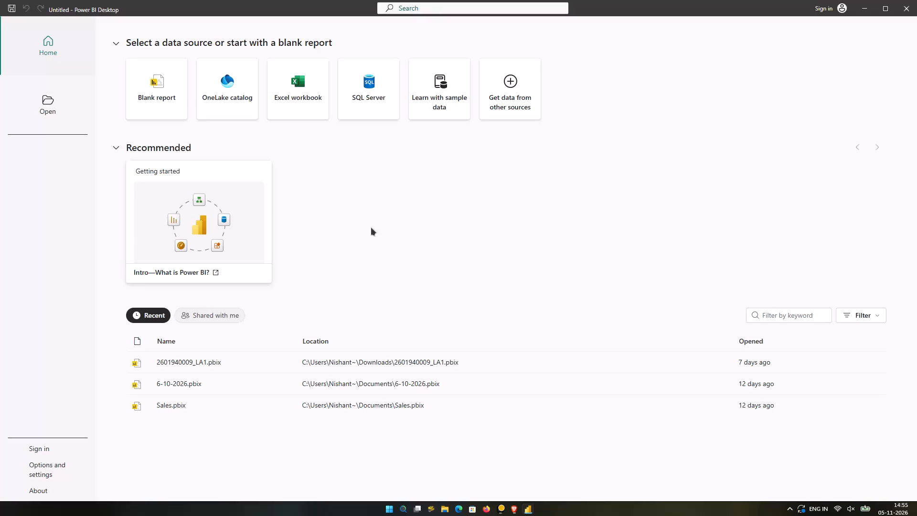
# Start a blank report.
pyautogui.click(165, 109)
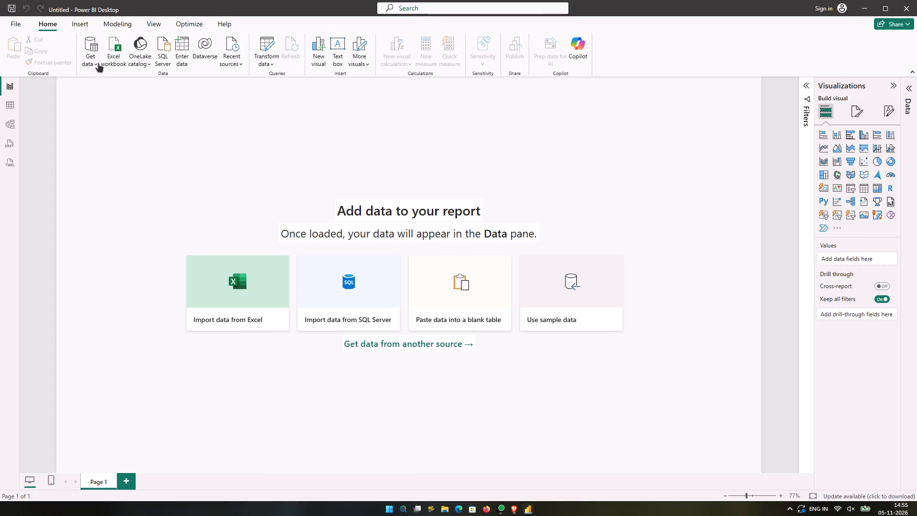
# Connect to the Excel workbook DAX - Tech_Products_Sales_Data in Downloads and select its SalesData sheet for import.
pyautogui.click(96, 64)
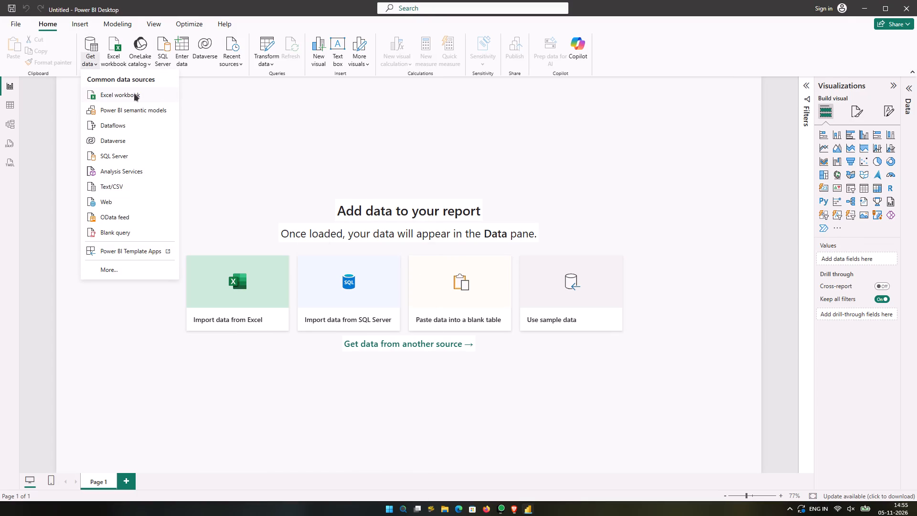
pyautogui.click(134, 93)
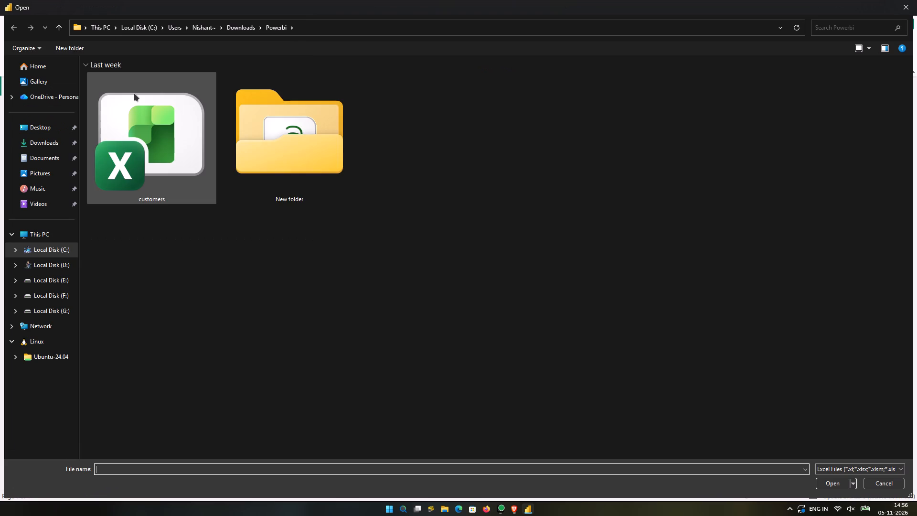
pyautogui.click(43, 145)
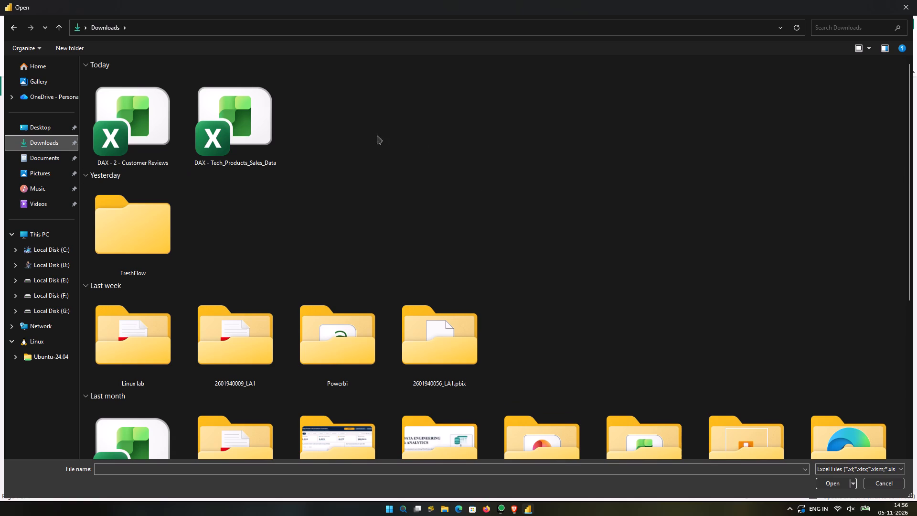
pyautogui.doubleClick(231, 138)
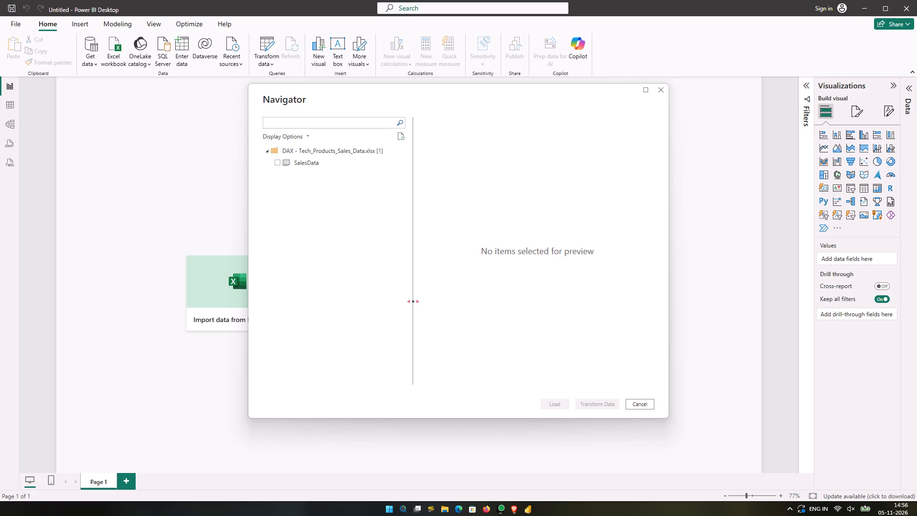
pyautogui.click(275, 166)
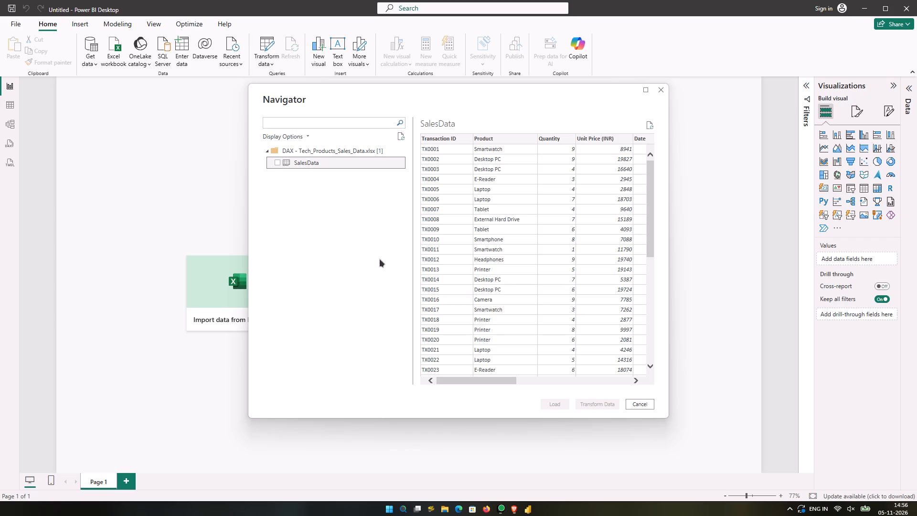
pyautogui.click(279, 163)
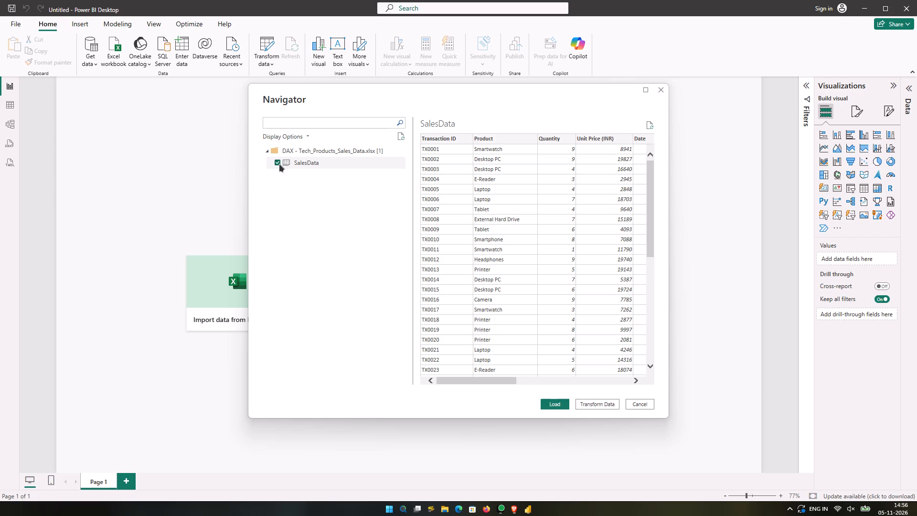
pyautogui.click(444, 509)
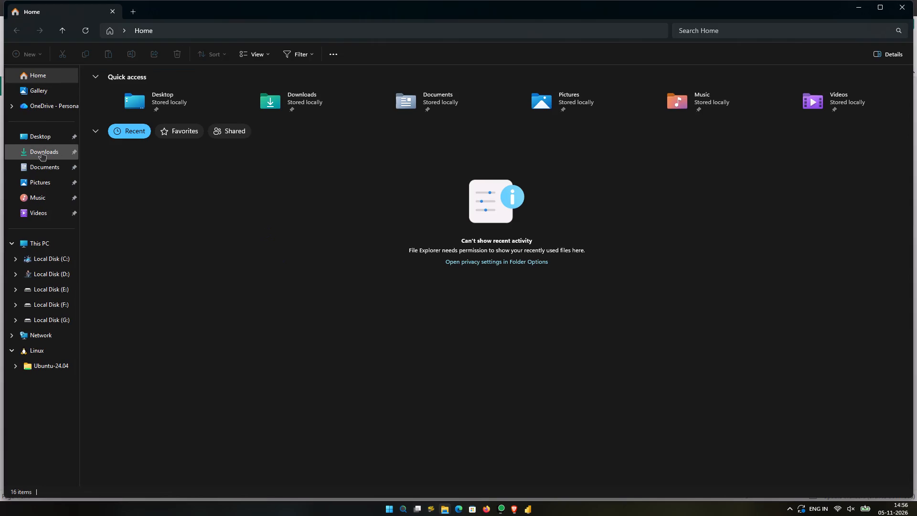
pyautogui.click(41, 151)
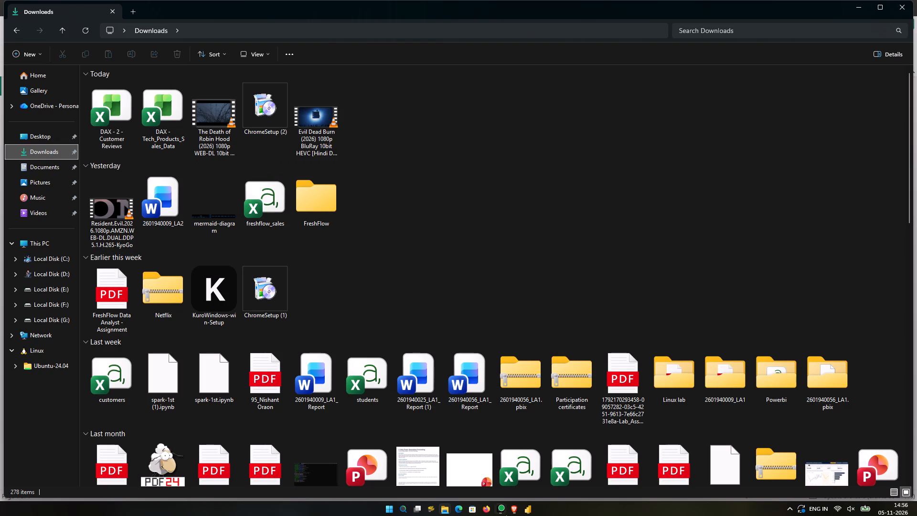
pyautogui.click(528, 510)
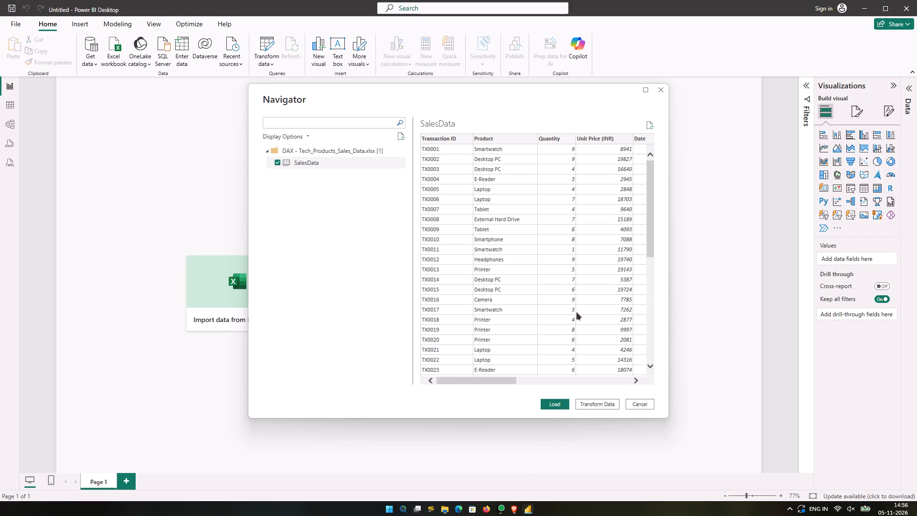
# Look through the SalesData preview's rows and columns and open the sheet in Power Query Editor with Transform Data.
pyautogui.scroll(-4, 576, 312)
pyautogui.scroll(4, 576, 312)
pyautogui.scroll(-4, 576, 312)
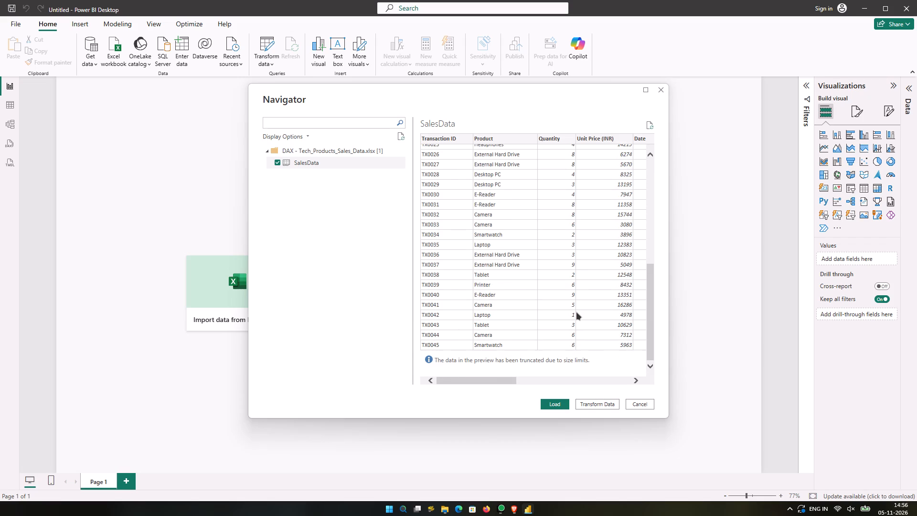
pyautogui.moveTo(503, 383); pyautogui.dragTo(606, 376)
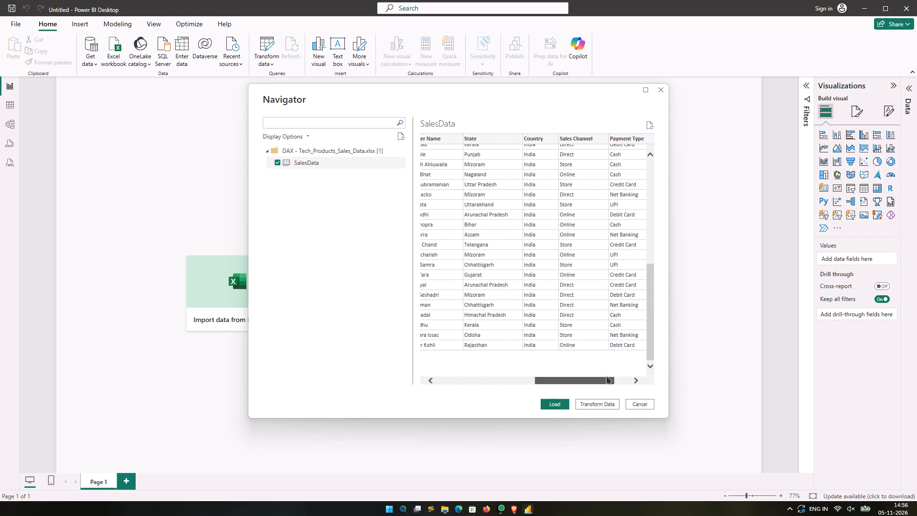
pyautogui.moveTo(606, 376); pyautogui.dragTo(627, 374)
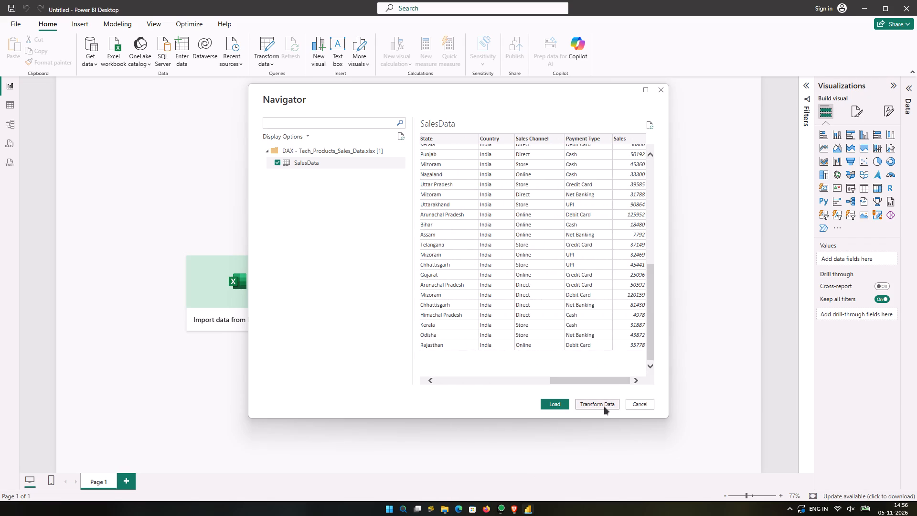
pyautogui.click(604, 406)
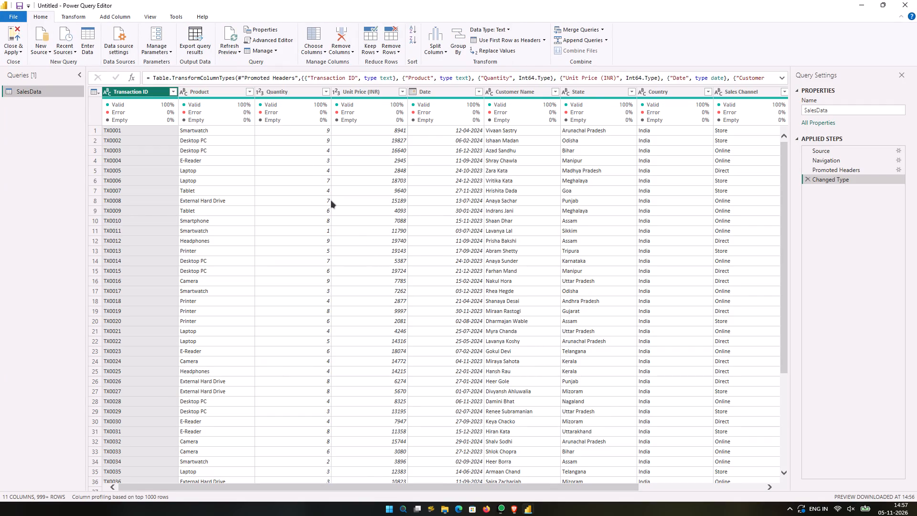
# Examine the rows of the SalesData query in the Power Query Editor.
pyautogui.scroll(-12, 331, 200)
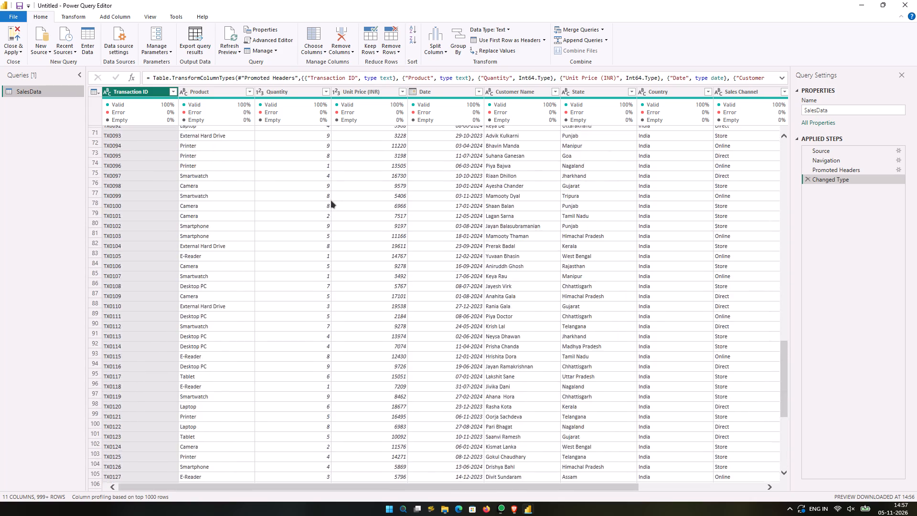
pyautogui.scroll(-13, 331, 200)
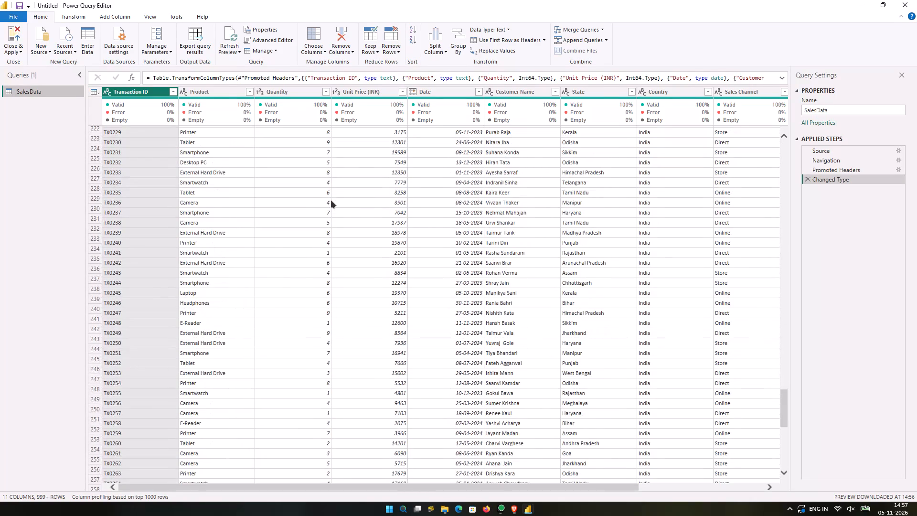
pyautogui.scroll(5, 331, 200)
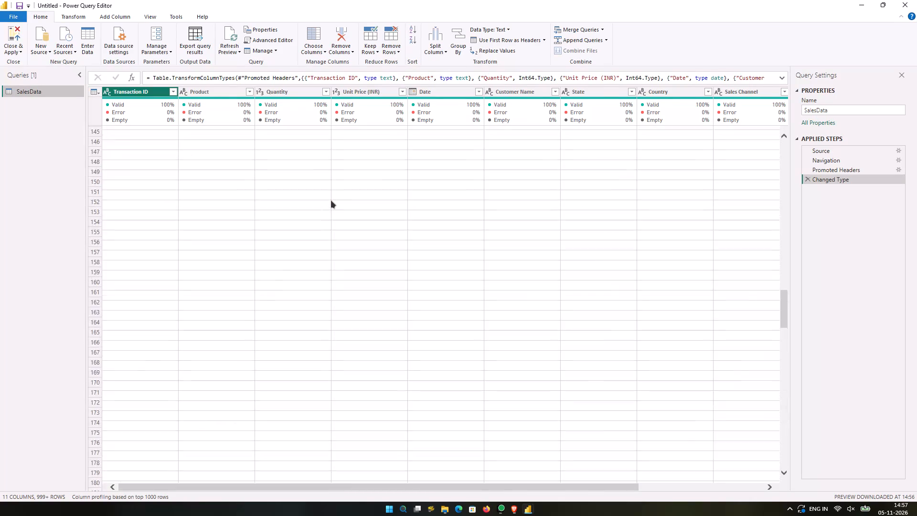
pyautogui.scroll(8, 331, 200)
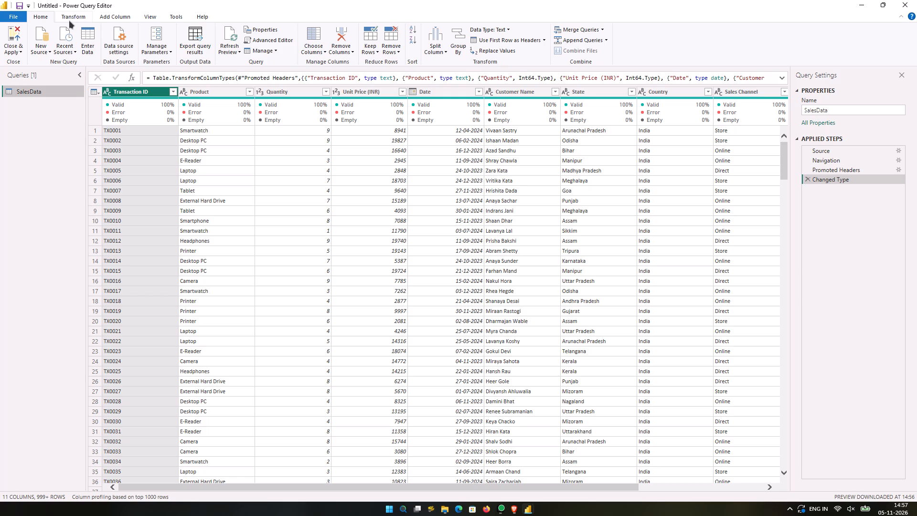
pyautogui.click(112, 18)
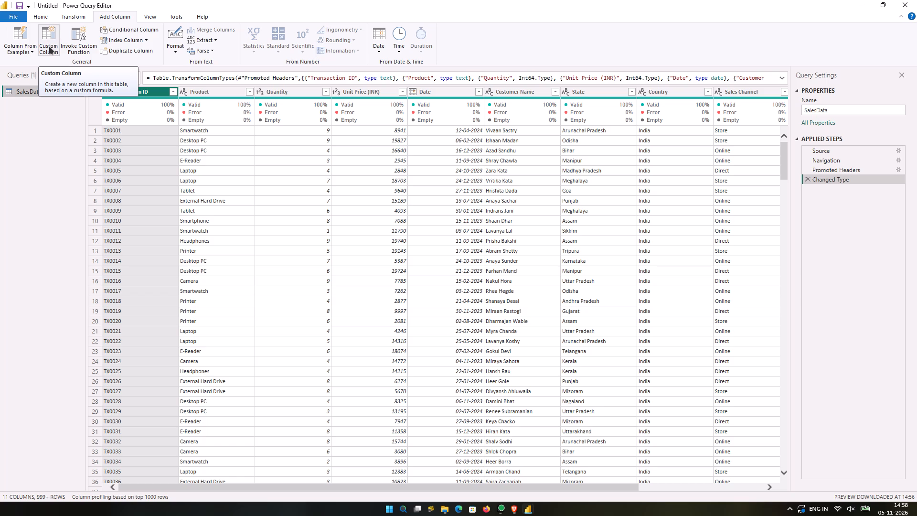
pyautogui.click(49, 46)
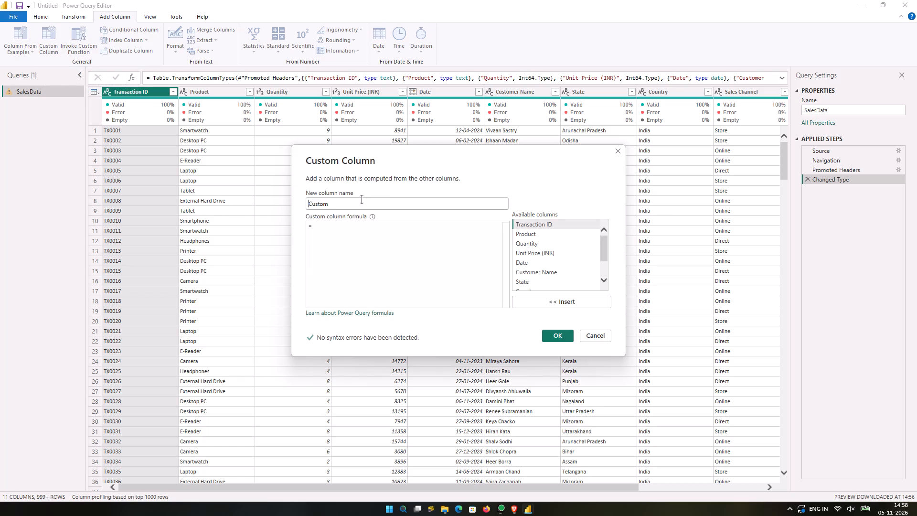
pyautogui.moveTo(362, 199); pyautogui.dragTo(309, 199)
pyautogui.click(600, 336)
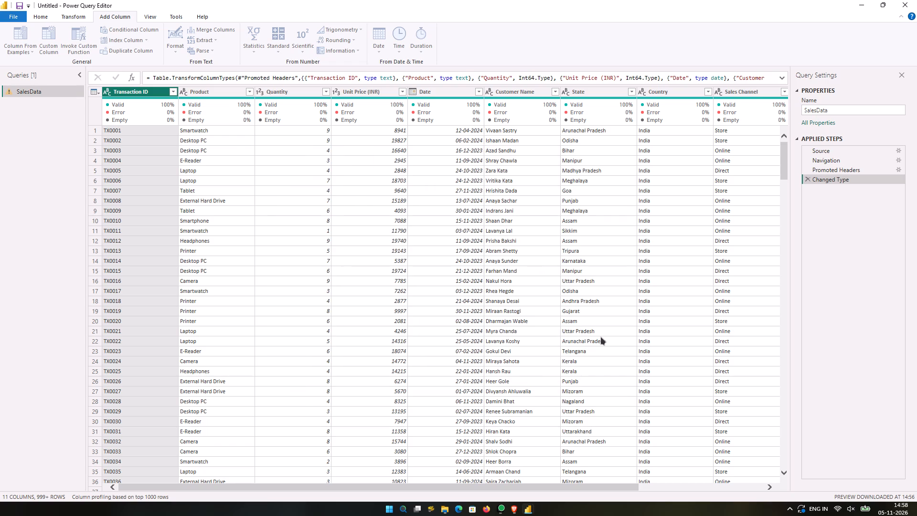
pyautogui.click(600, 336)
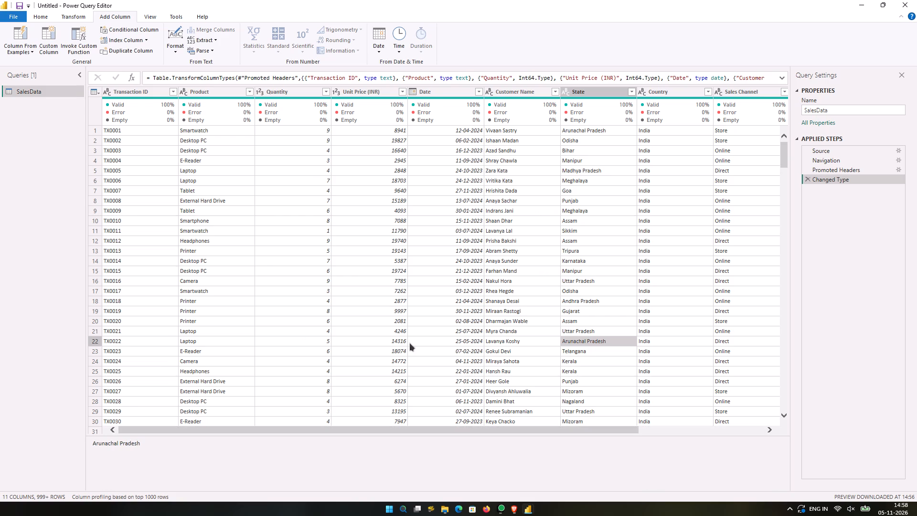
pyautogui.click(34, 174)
# Import Sheet1 from the DAX - 2 - Customer Reviews Excel workbook with Transform Data and view it in the maximised Power Query Editor.
pyautogui.moveTo(400, 0); pyautogui.dragTo(414, 123)
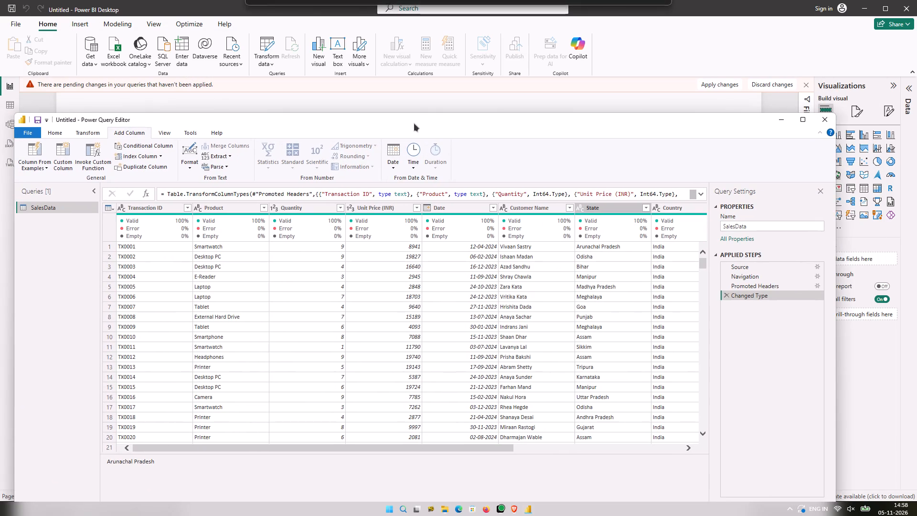
pyautogui.click(17, 26)
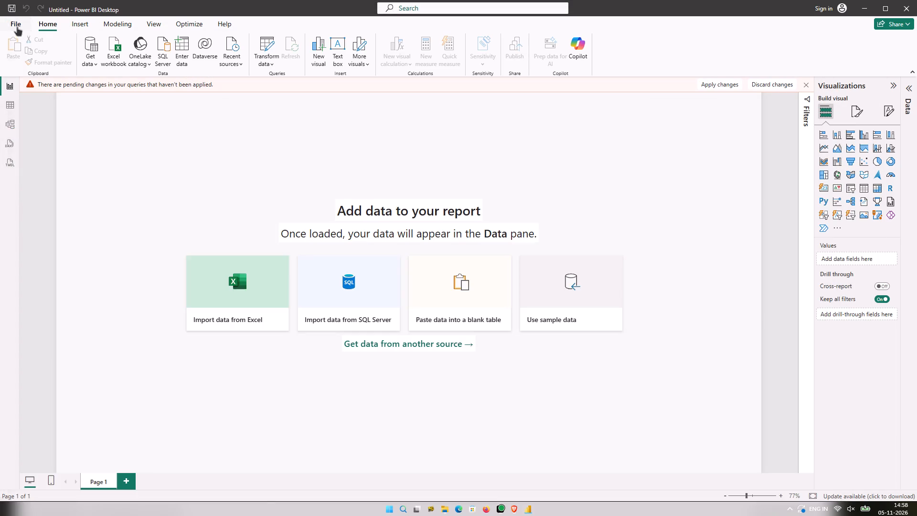
pyautogui.click(16, 29)
pyautogui.click(95, 59)
pyautogui.click(113, 95)
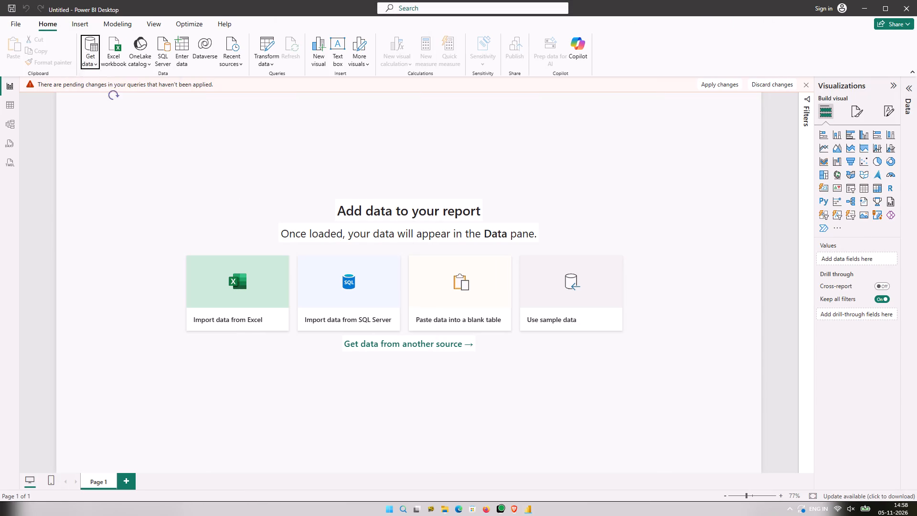
pyautogui.doubleClick(152, 136)
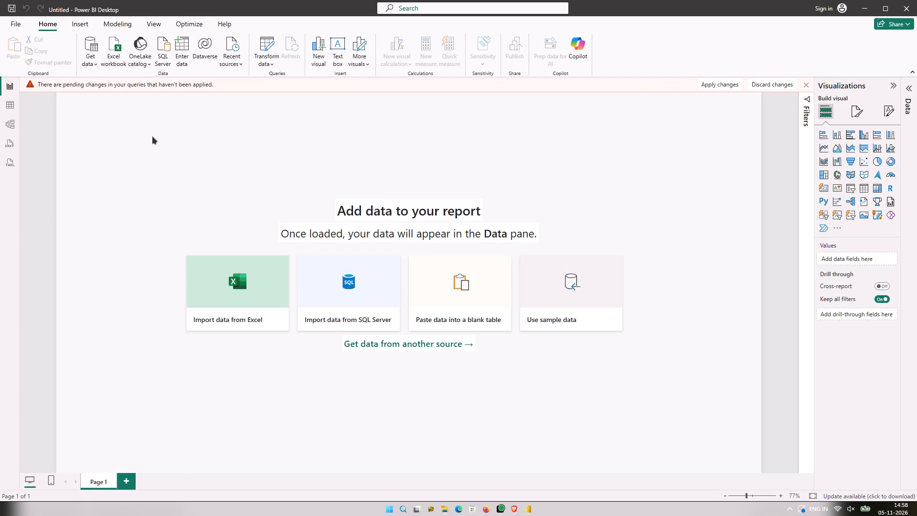
pyautogui.click(278, 163)
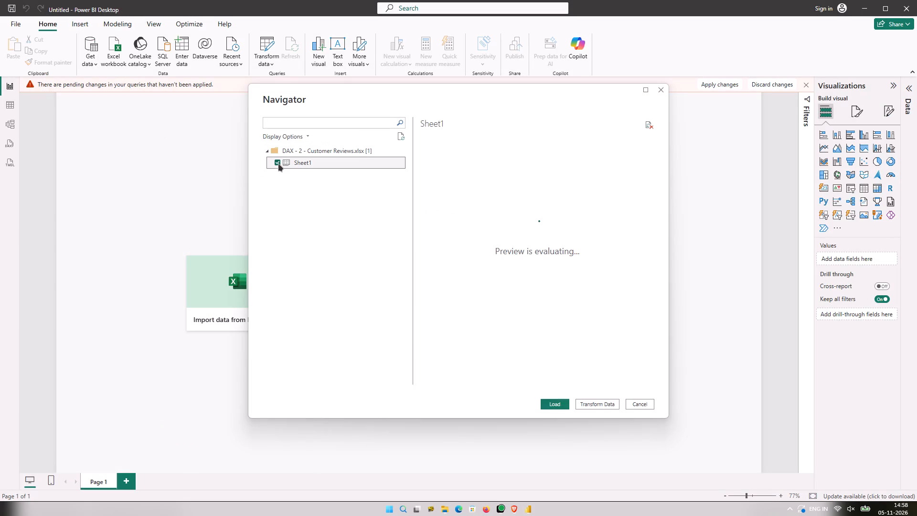
pyautogui.click(597, 407)
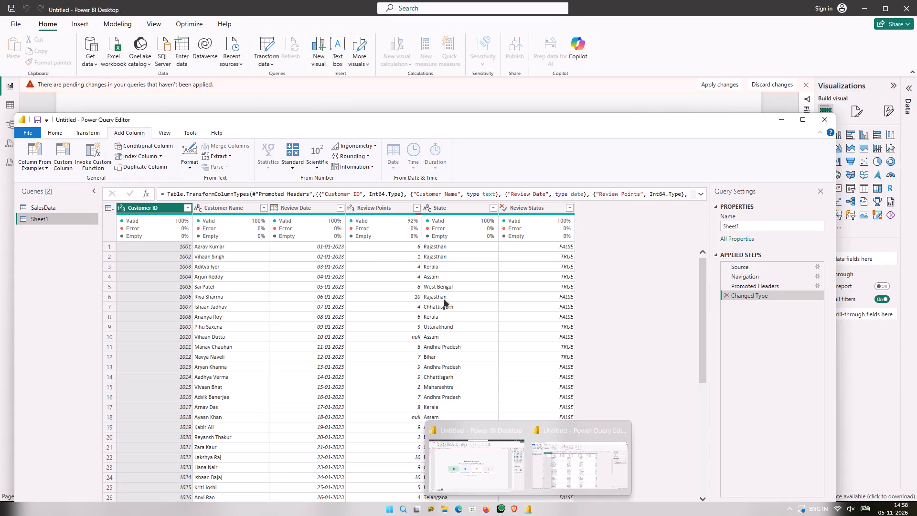
pyautogui.click(804, 126)
pyautogui.click(804, 126)
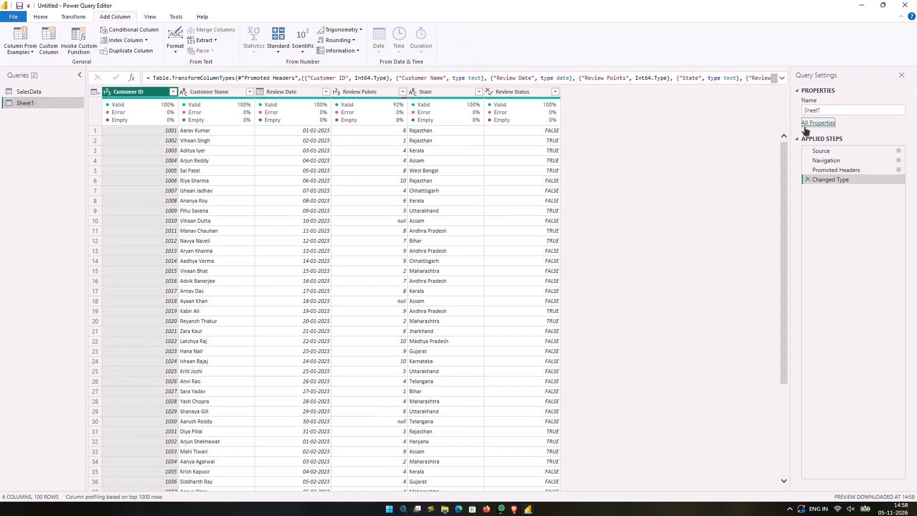
pyautogui.click(534, 317)
# Return to the SalesData query, then close Power Query Editor and apply the pending queries to the report.
pyautogui.click(70, 87)
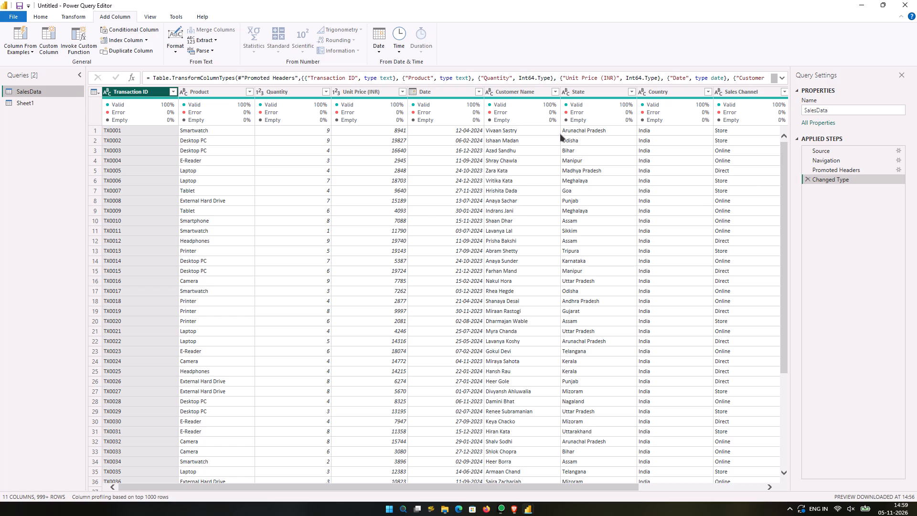
pyautogui.click(44, 14)
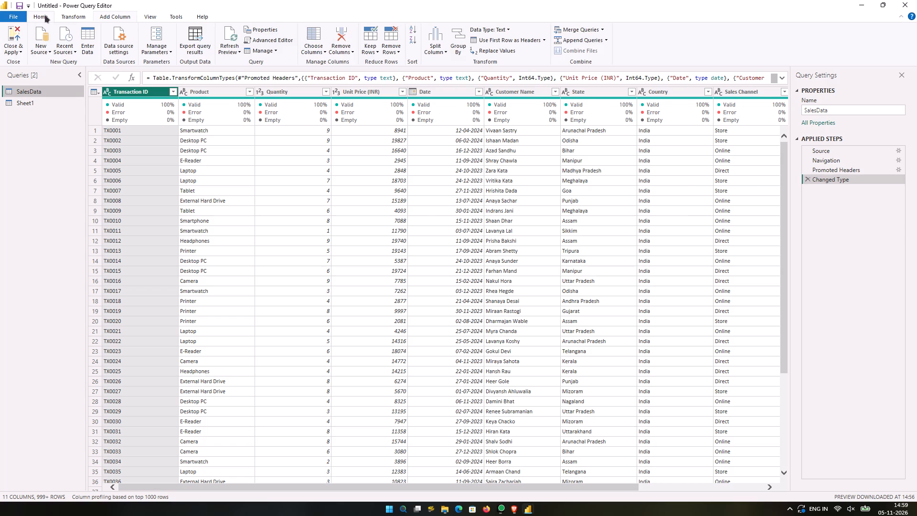
pyautogui.click(10, 30)
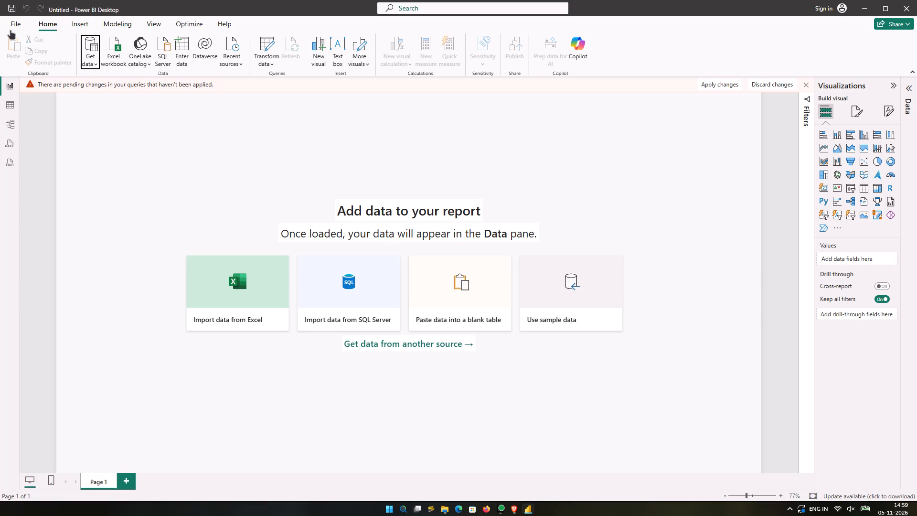
# Show the report's Data pane and expand the SalesData table to list its fields.
pyautogui.click(904, 91)
pyautogui.click(907, 88)
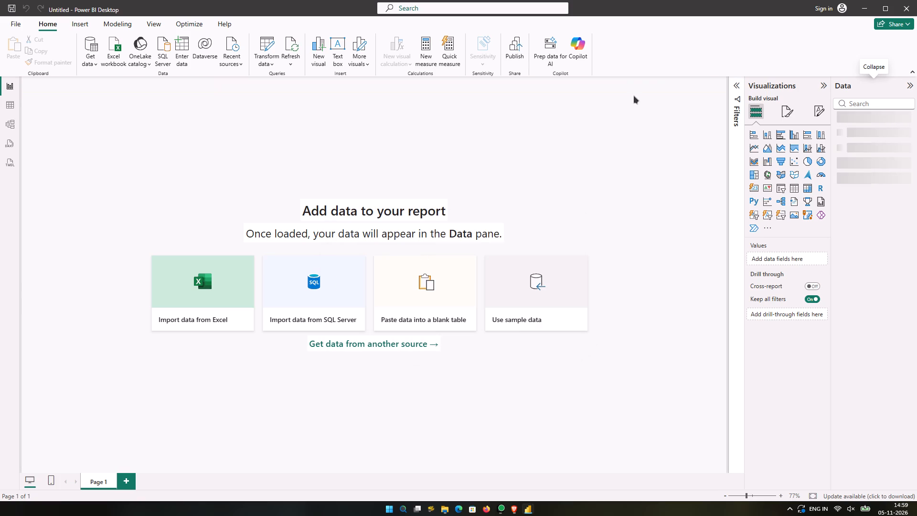
pyautogui.click(914, 89)
pyautogui.click(909, 81)
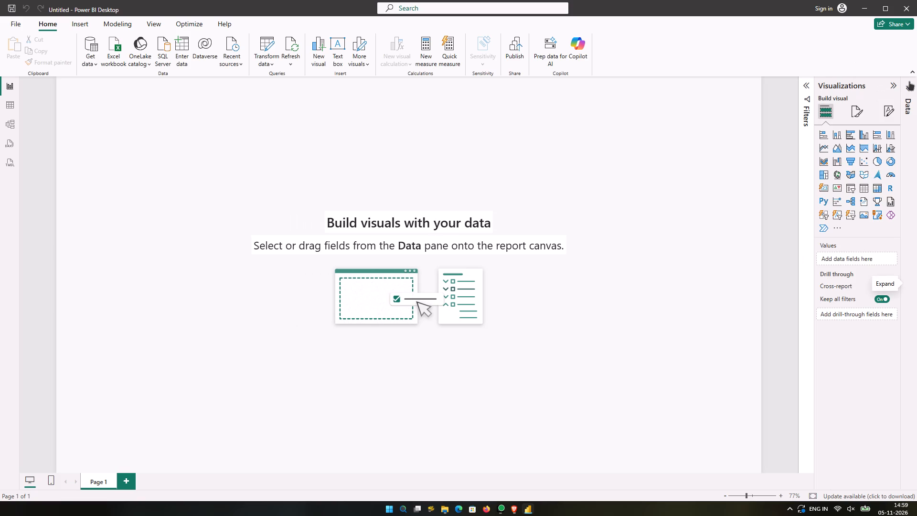
pyautogui.click(908, 90)
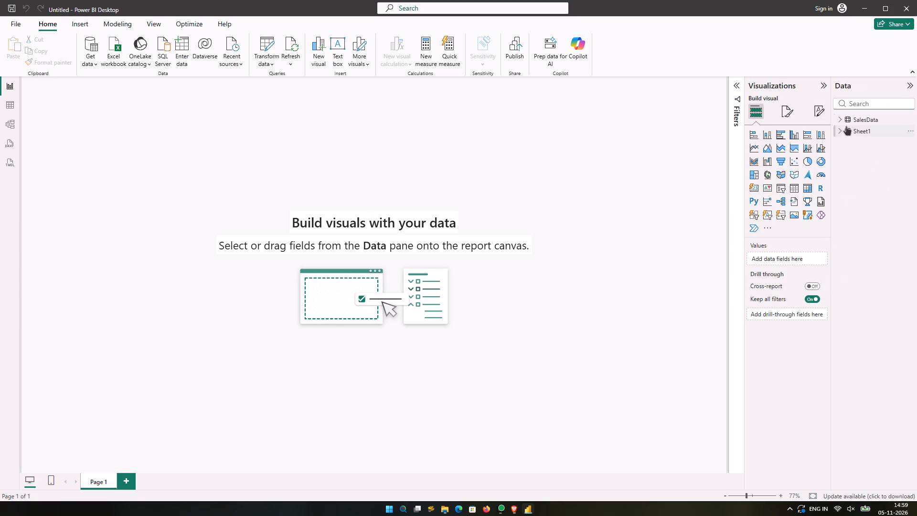
pyautogui.click(844, 119)
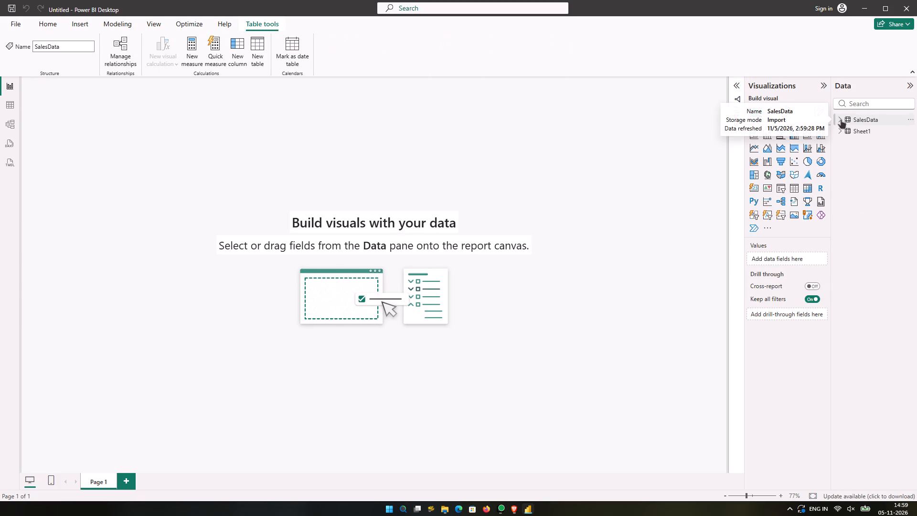
pyautogui.click(841, 119)
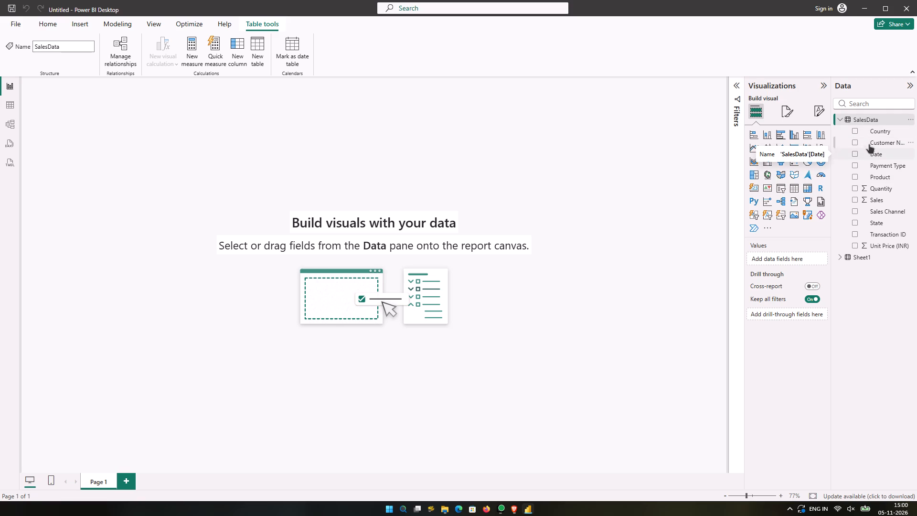
# Add a new calculated column to the SalesData table with the formula Day = DAY(SalesData[Date]).
pyautogui.rightClick(851, 114)
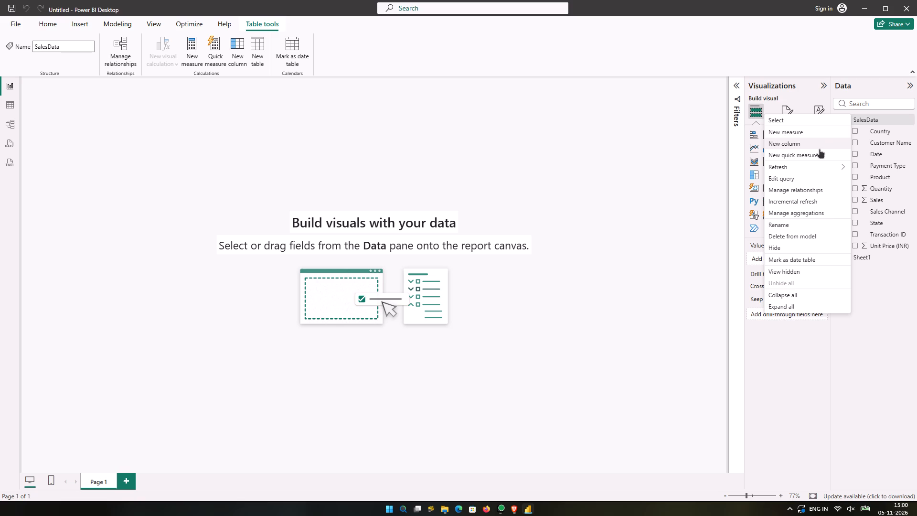
pyautogui.click(819, 149)
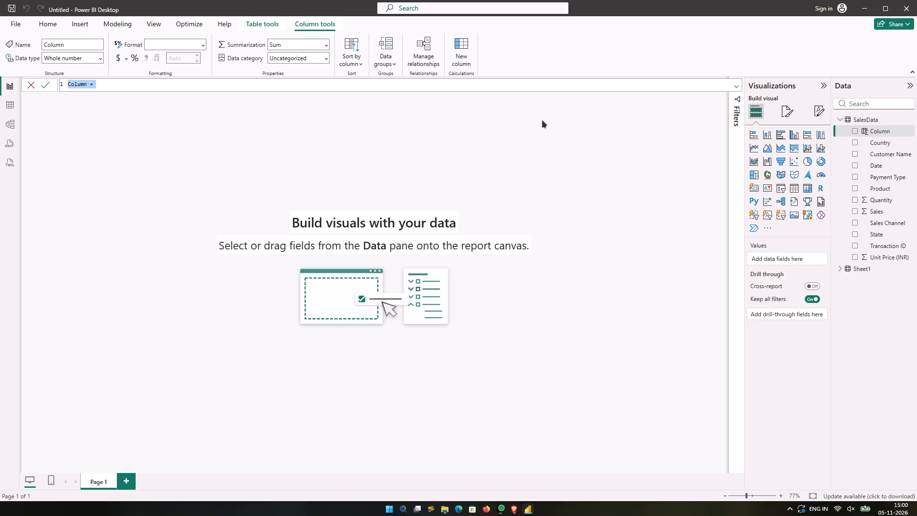
pyautogui.write('Day')
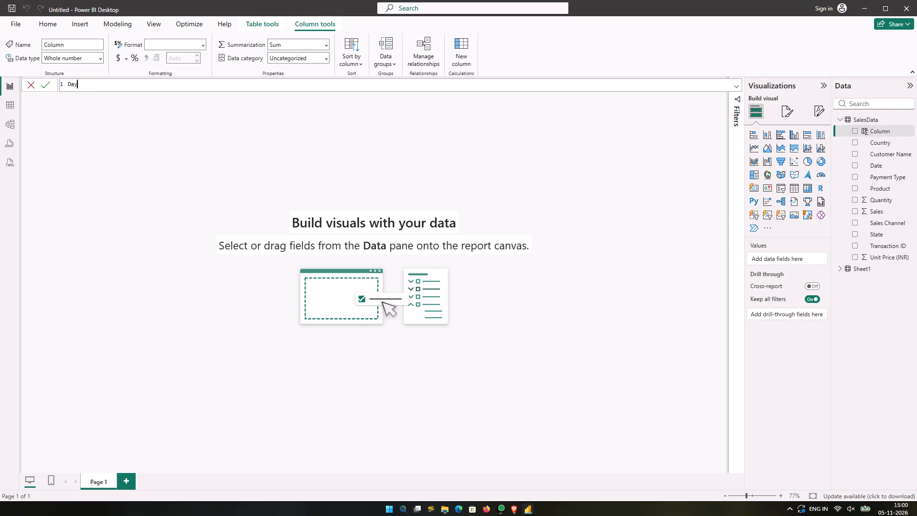
pyautogui.press('space')
pyautogui.write('=')
pyautogui.press('space')
pyautogui.write('DA')
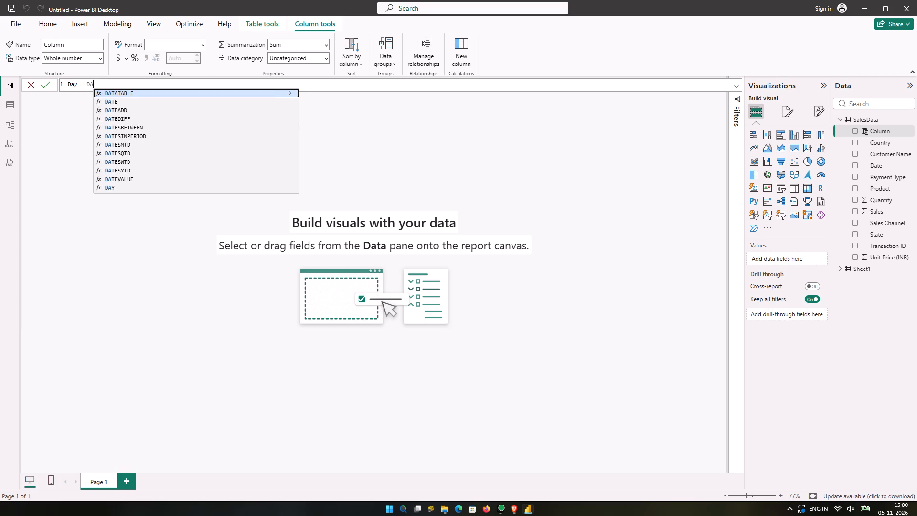
pyautogui.hotkey('shift', 'y')
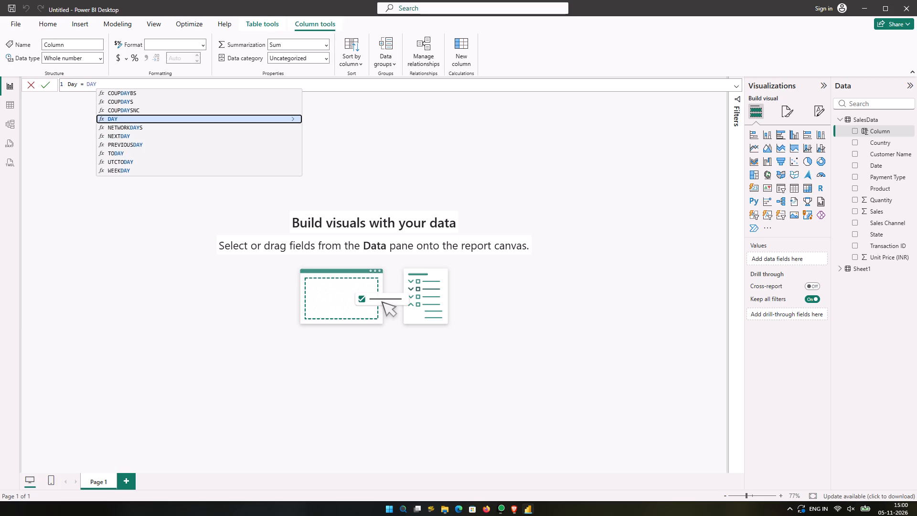
pyautogui.write('()')
pyautogui.press('Left')
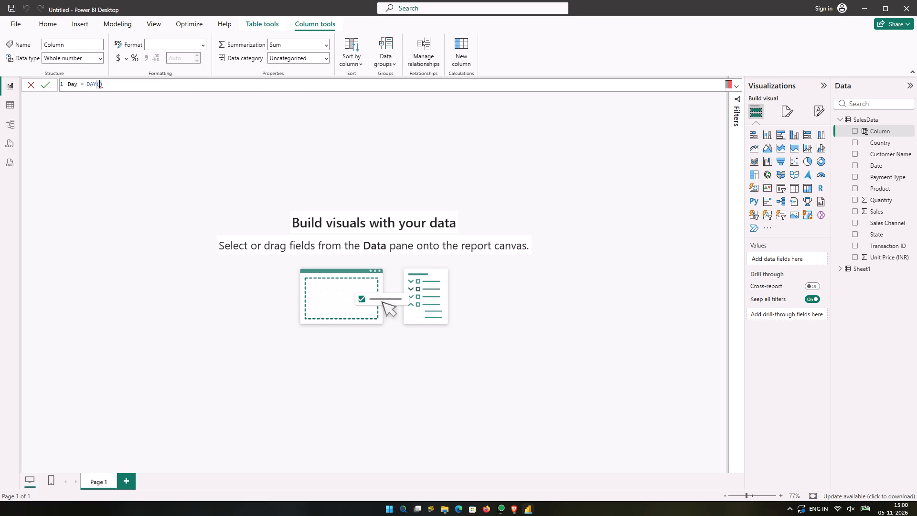
pyautogui.write('Sa')
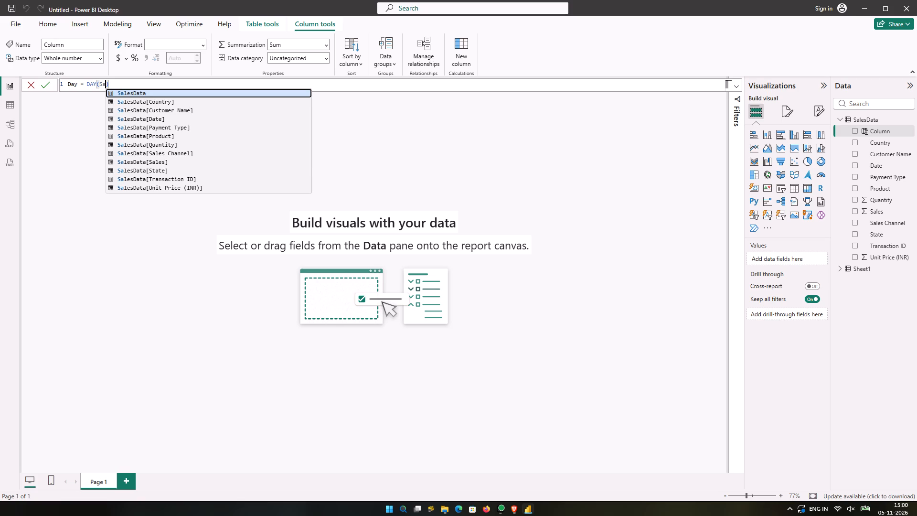
pyautogui.press('Down')
pyautogui.press('Down')
pyautogui.press('Down')
pyautogui.press('Down')
pyautogui.press('Up')
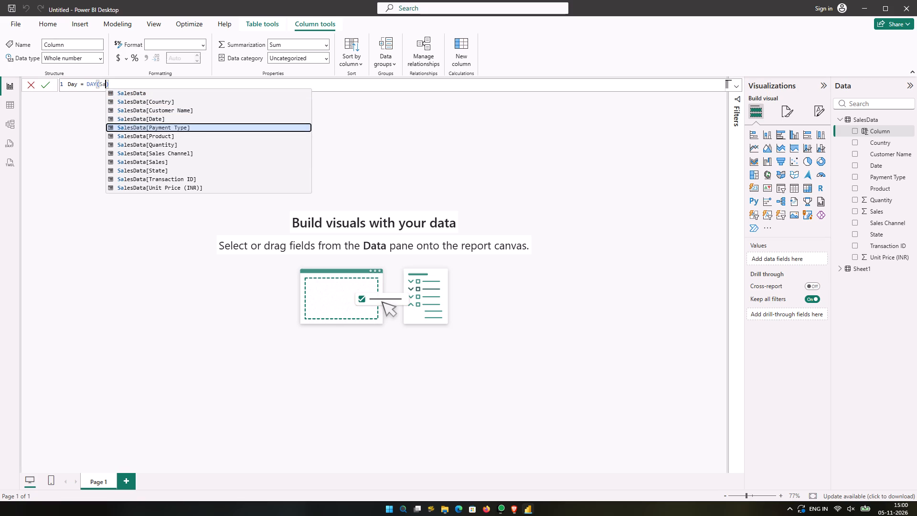
pyautogui.press('Return')
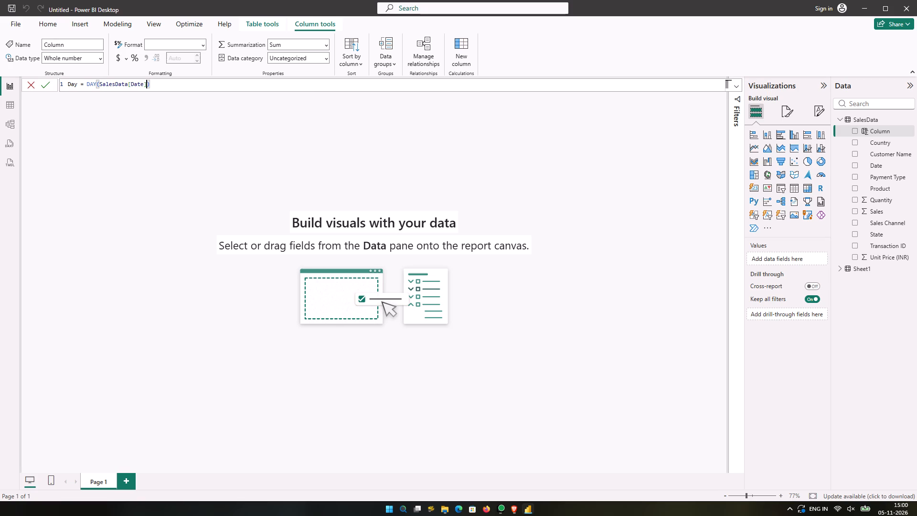
# Extend the Day column's date reference so the formula is Day = DAY(SalesData[Date].[Date]), and commit it.
pyautogui.press('Right')
pyautogui.press('.')
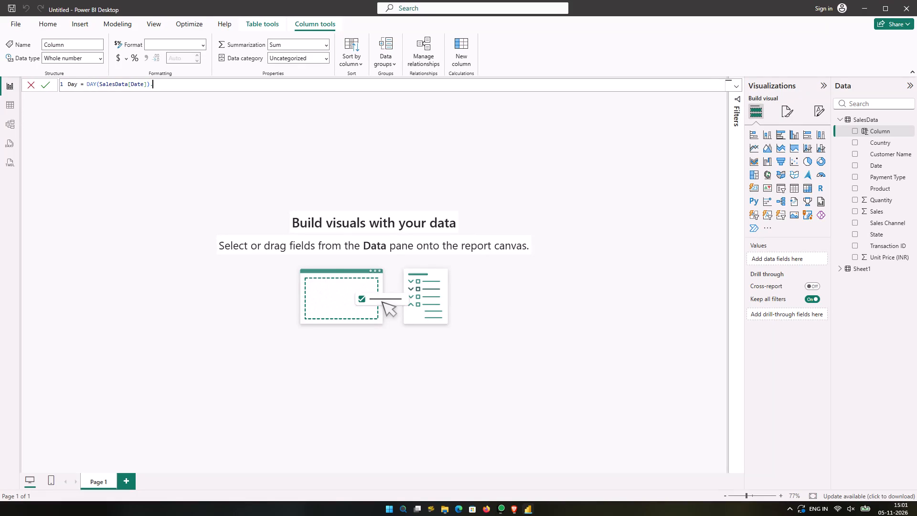
pyautogui.write('[]')
pyautogui.press('Left')
pyautogui.write('Date')
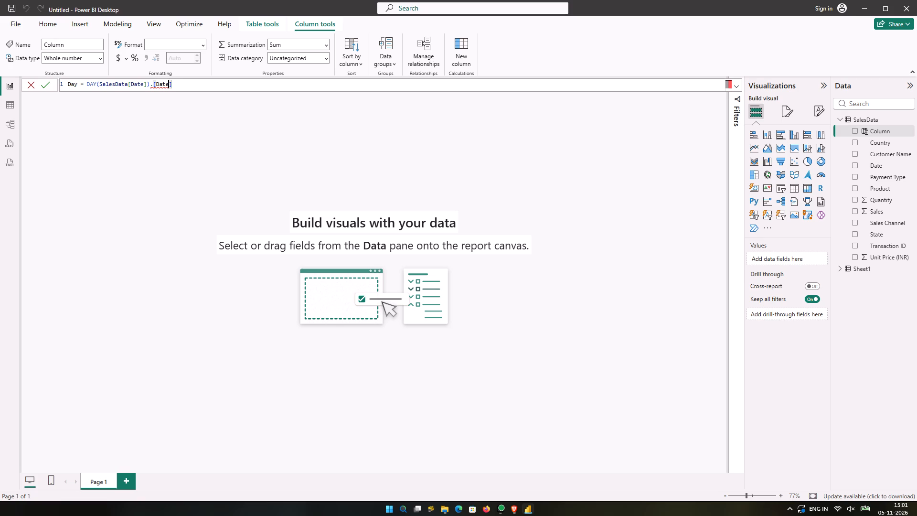
pyautogui.press('Right')
pyautogui.hotkey('shift', ')')
pyautogui.press('Left')
pyautogui.press('Left')
pyautogui.press('Left')
pyautogui.press('Left')
pyautogui.press('Left')
pyautogui.press('Left')
pyautogui.press('Left')
pyautogui.press('Left')
pyautogui.press('BackSpace')
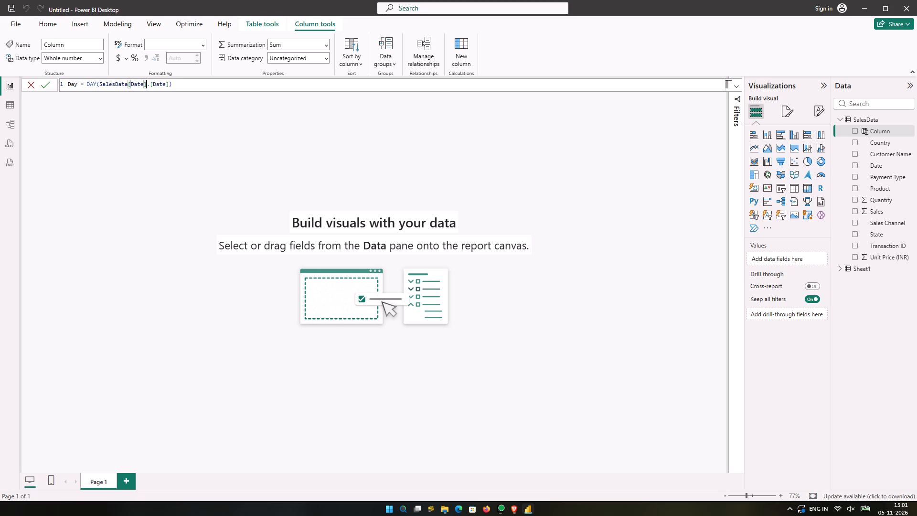
pyautogui.click(387, 87)
pyautogui.click(206, 86)
pyautogui.press('Return')
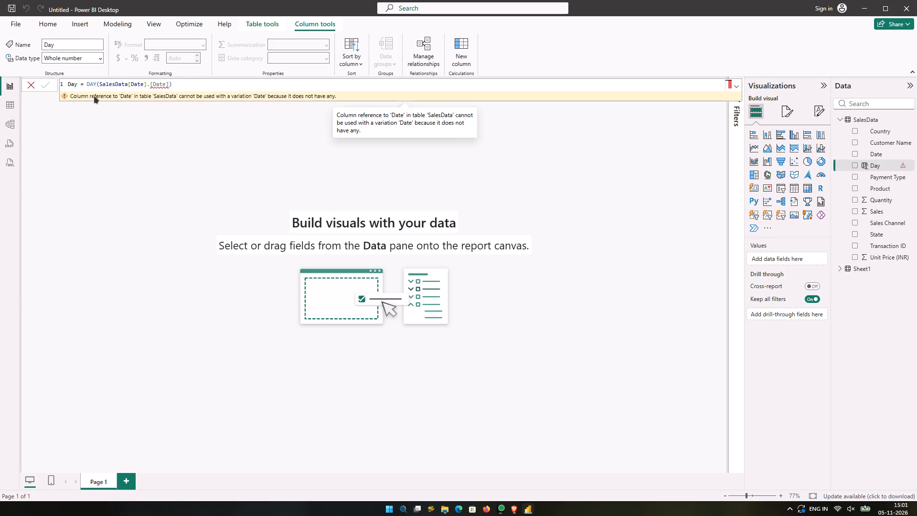
# Try committing the unchanged Day formula again and check the Day field's status in the SalesData table.
pyautogui.click(130, 95)
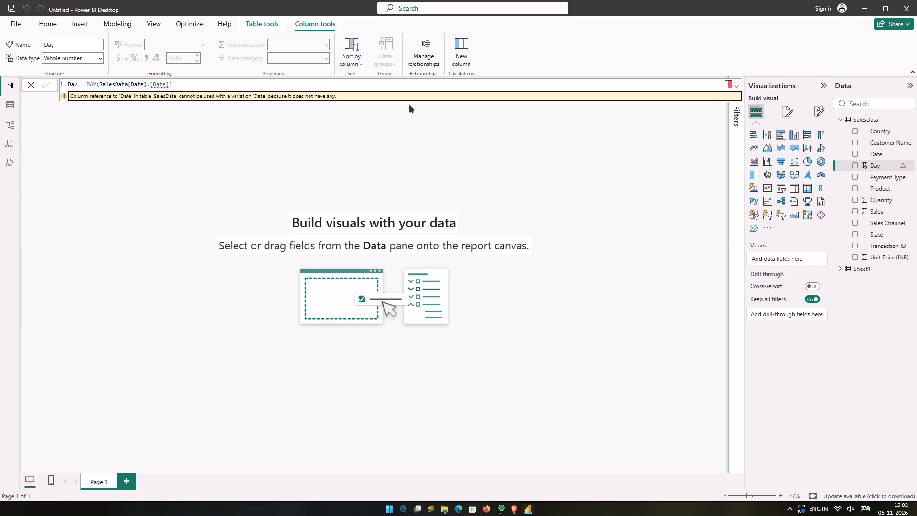
pyautogui.click(284, 85)
pyautogui.press('Return')
pyautogui.press('Return')
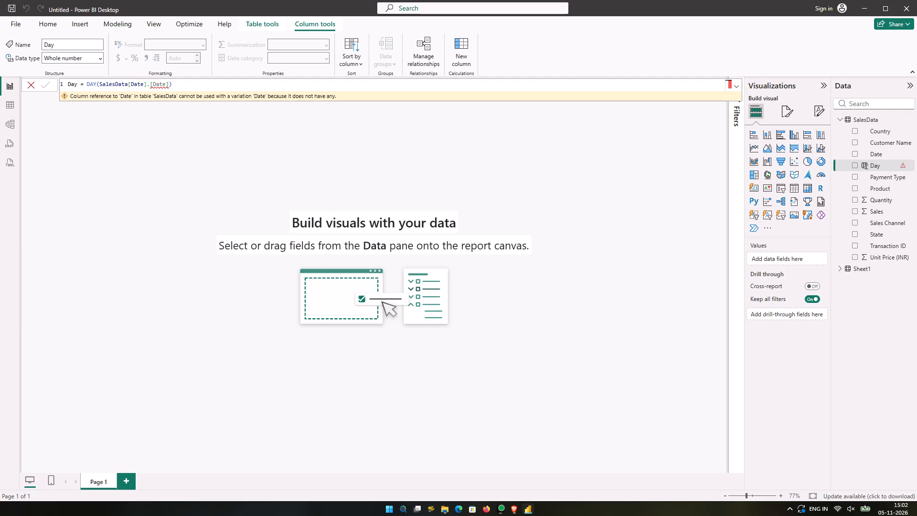
pyautogui.press('Return')
pyautogui.press('Return')
pyautogui.click(900, 165)
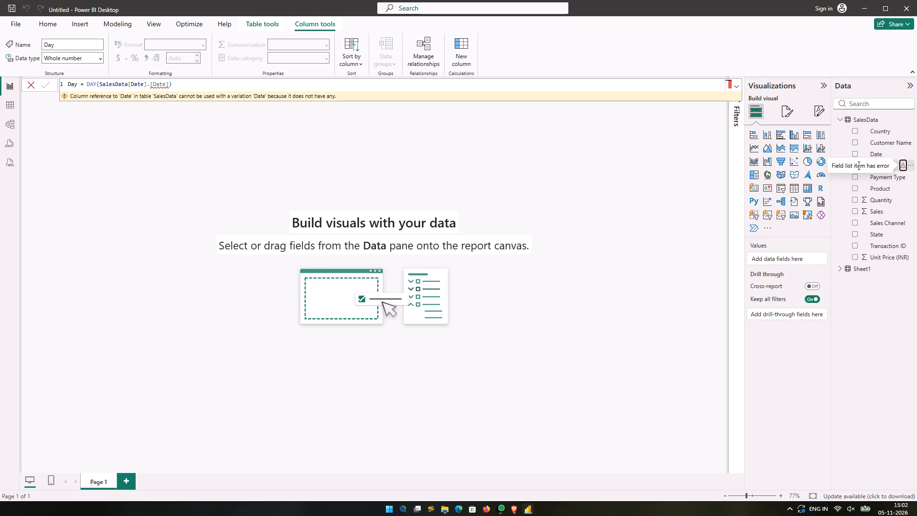
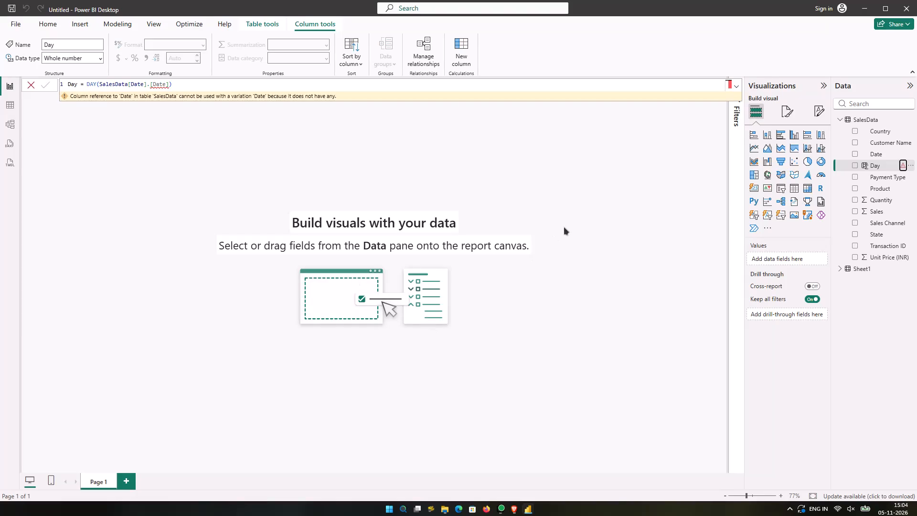
# Check the Day field in the SalesData table and inspect its column values in the table view.
pyautogui.click(907, 167)
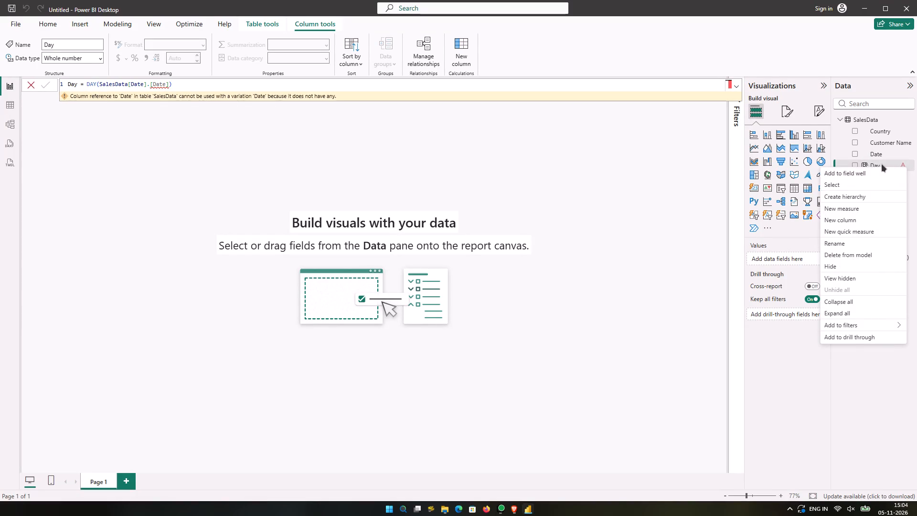
pyautogui.tripleClick(881, 163)
pyautogui.doubleClick(881, 163)
pyautogui.click(905, 165)
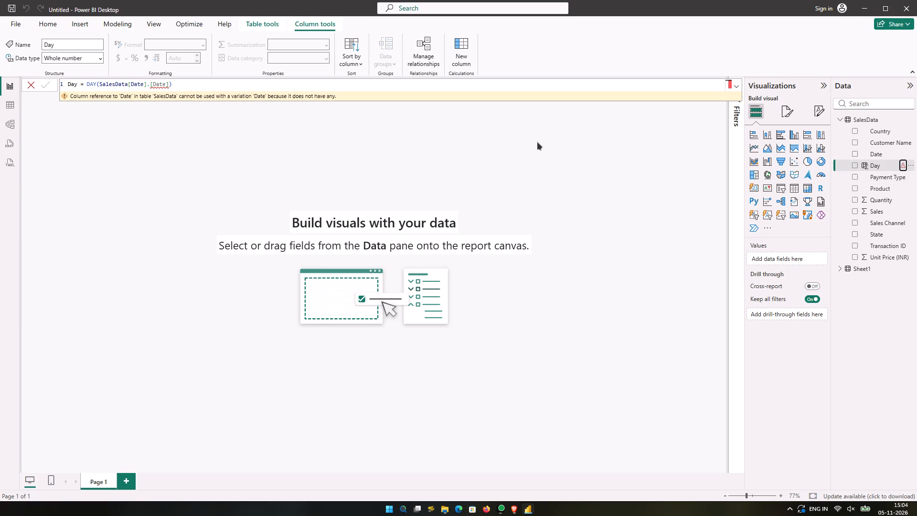
pyautogui.click(8, 109)
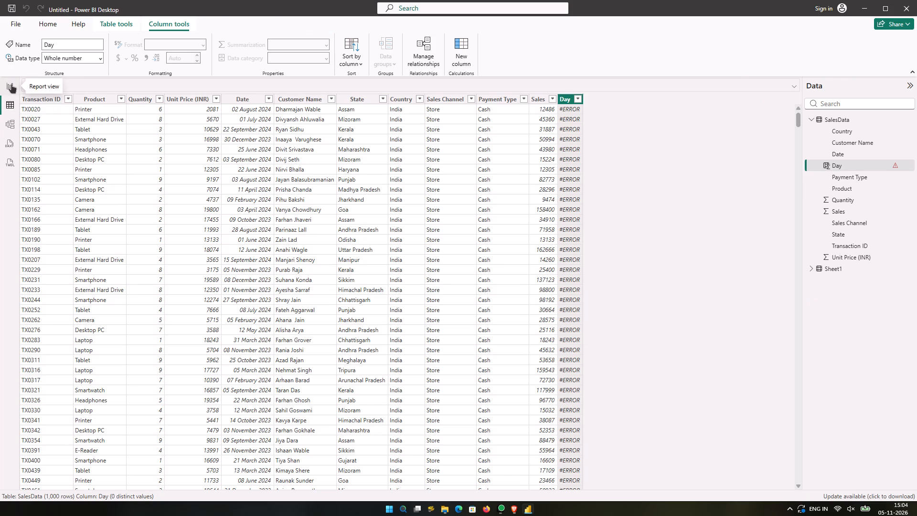
pyautogui.click(11, 84)
pyautogui.click(11, 87)
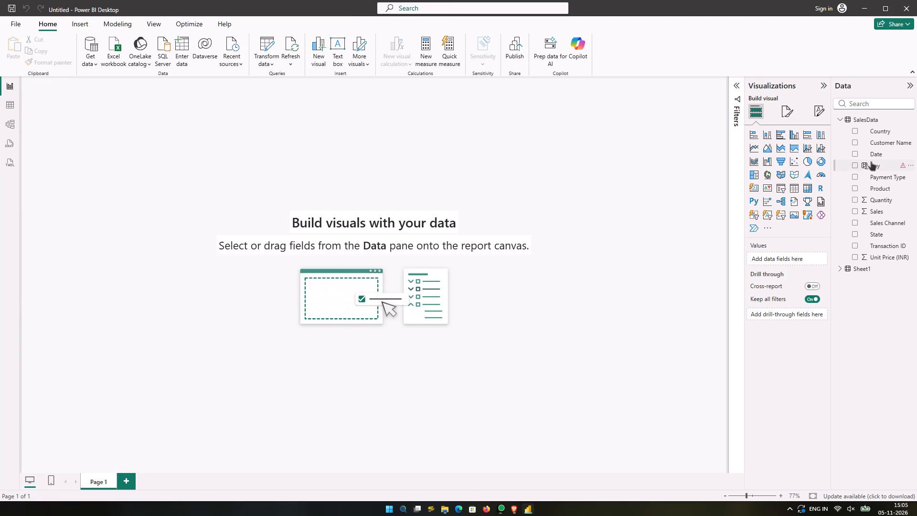
# Add the Day field to the report canvas as a table visual and apply the visual's offered fix.
pyautogui.click(853, 167)
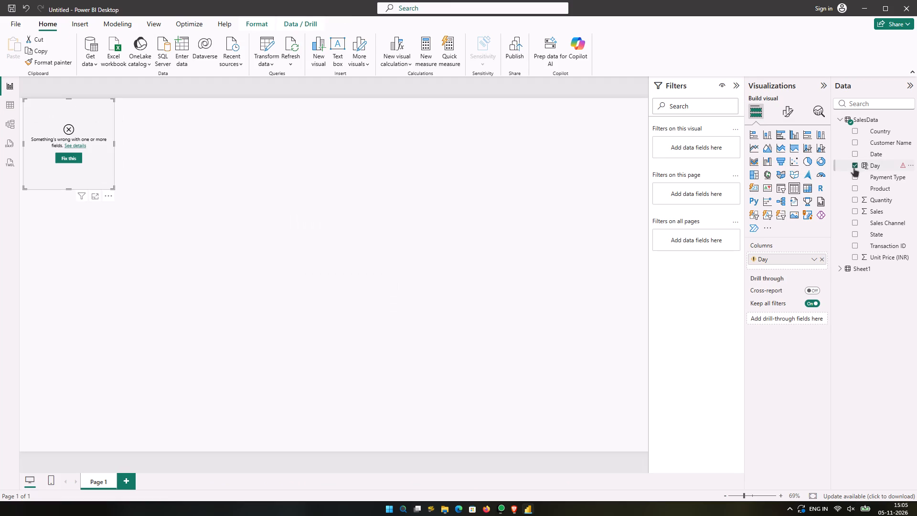
pyautogui.click(70, 152)
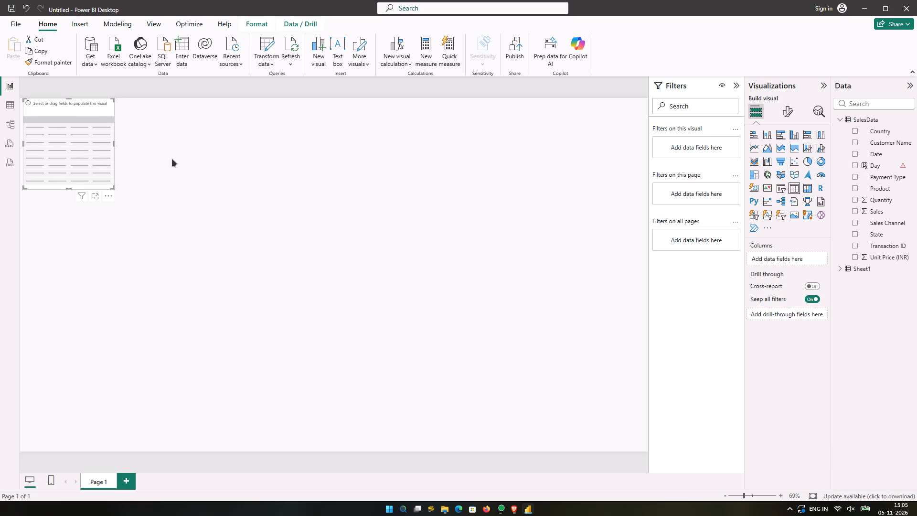
pyautogui.click(94, 125)
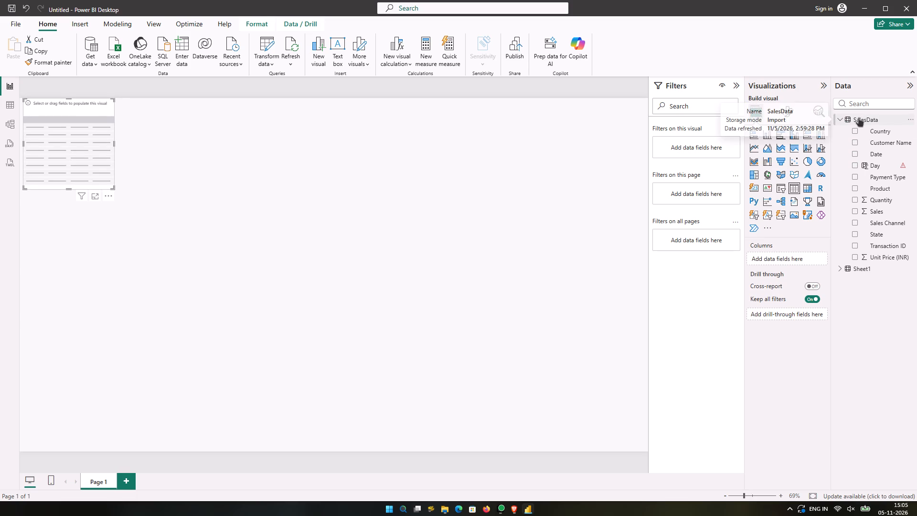
# Create another new calculated column in the SalesData table.
pyautogui.rightClick(871, 164)
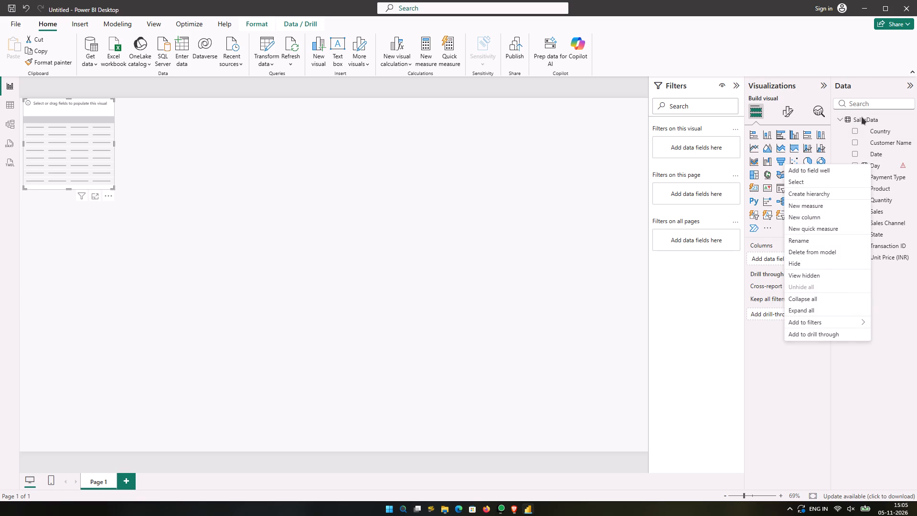
pyautogui.click(861, 116)
pyautogui.rightClick(861, 116)
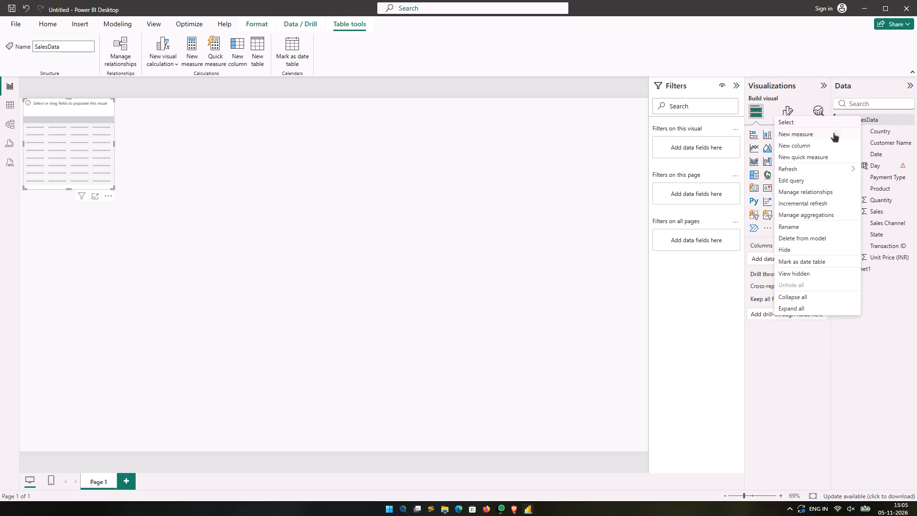
pyautogui.click(821, 144)
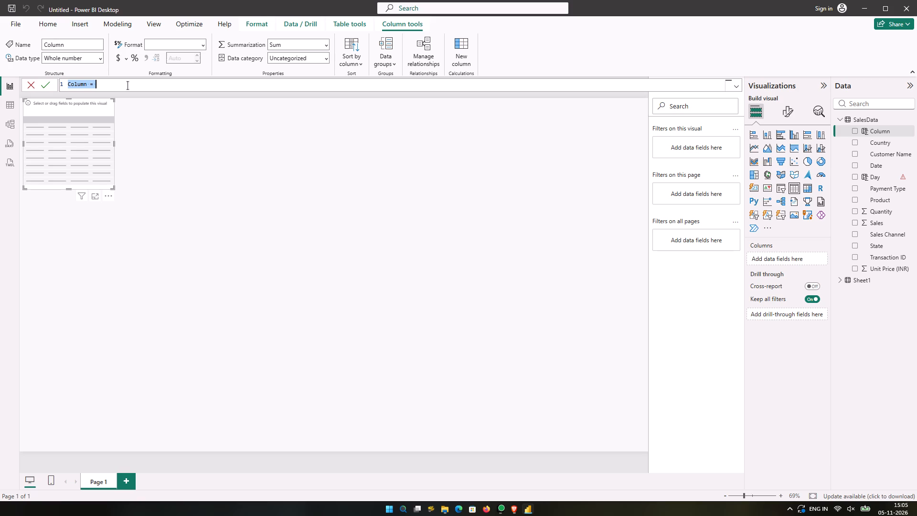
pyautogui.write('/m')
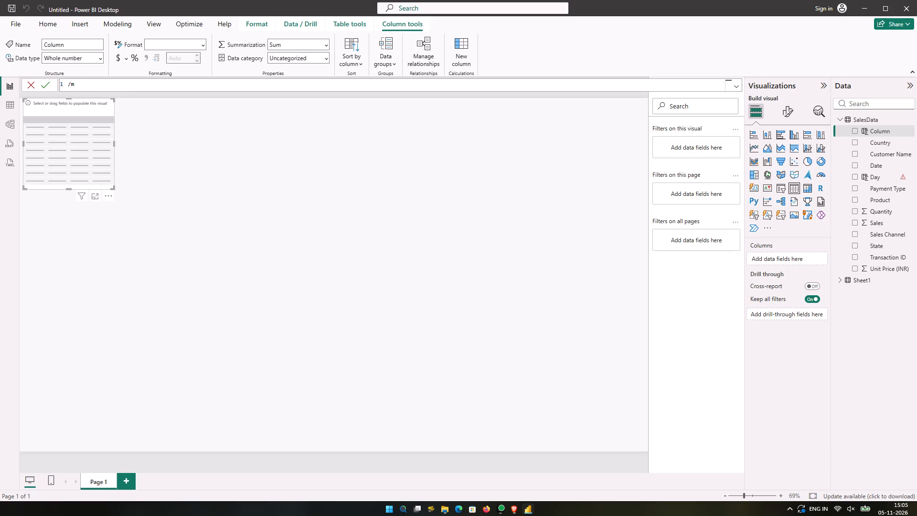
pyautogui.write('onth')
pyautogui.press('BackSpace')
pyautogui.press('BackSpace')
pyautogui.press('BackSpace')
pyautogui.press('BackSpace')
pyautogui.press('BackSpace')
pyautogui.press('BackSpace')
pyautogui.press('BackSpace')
# Define the new column with the formula MONTH = (SalesData[Date].[MONTH]) and commit it.
pyautogui.press('Tab')
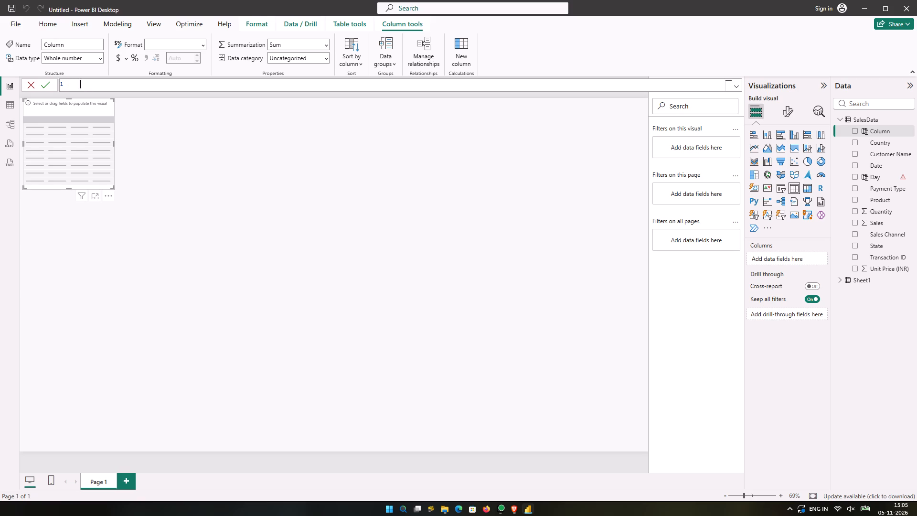
pyautogui.write('MONTH')
pyautogui.press('space')
pyautogui.write('=')
pyautogui.press('space')
pyautogui.write('()')
pyautogui.press('Left')
pyautogui.press('s')
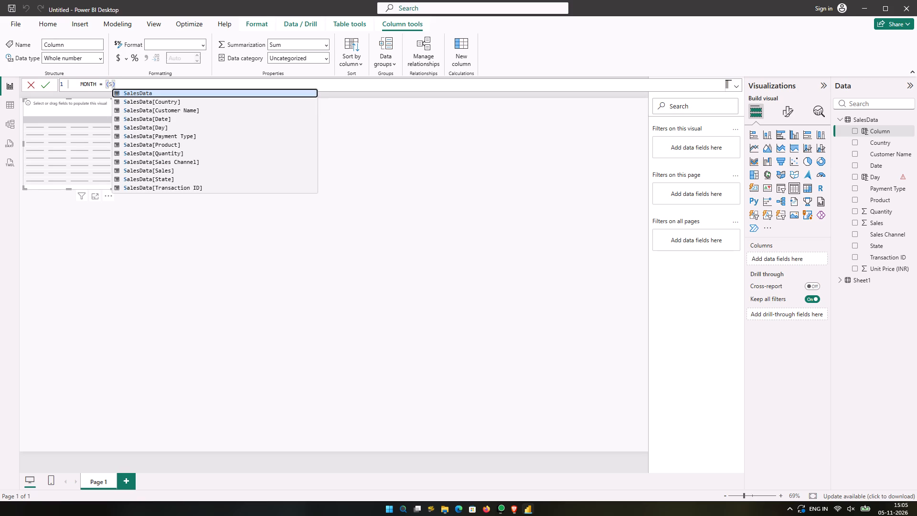
pyautogui.click(143, 115)
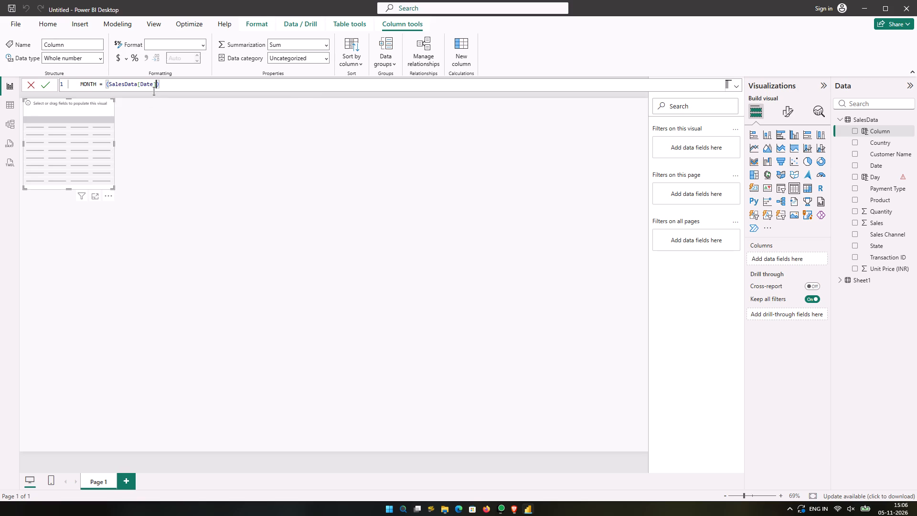
pyautogui.press('.')
pyautogui.write('[]')
pyautogui.press('Left')
pyautogui.hotkey('shift', 'm')
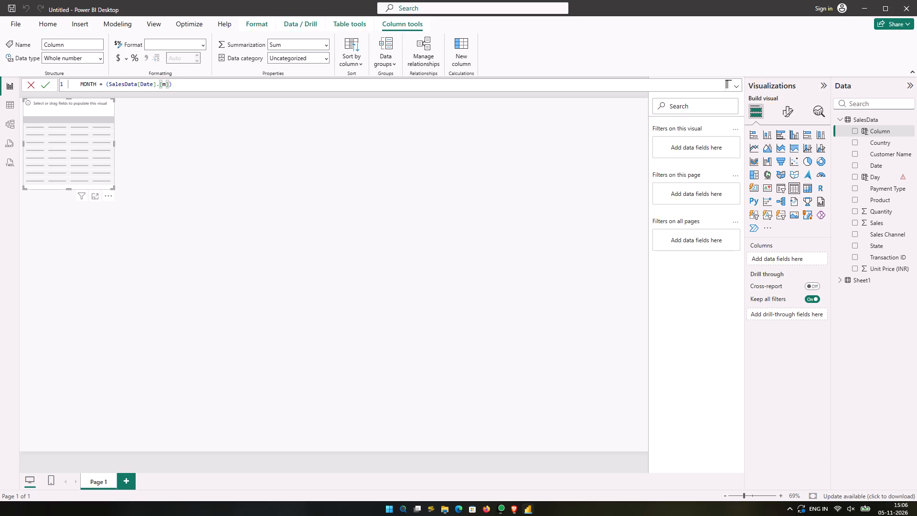
pyautogui.press('BackSpace')
pyautogui.write('MONTH')
pyautogui.click(10, 105)
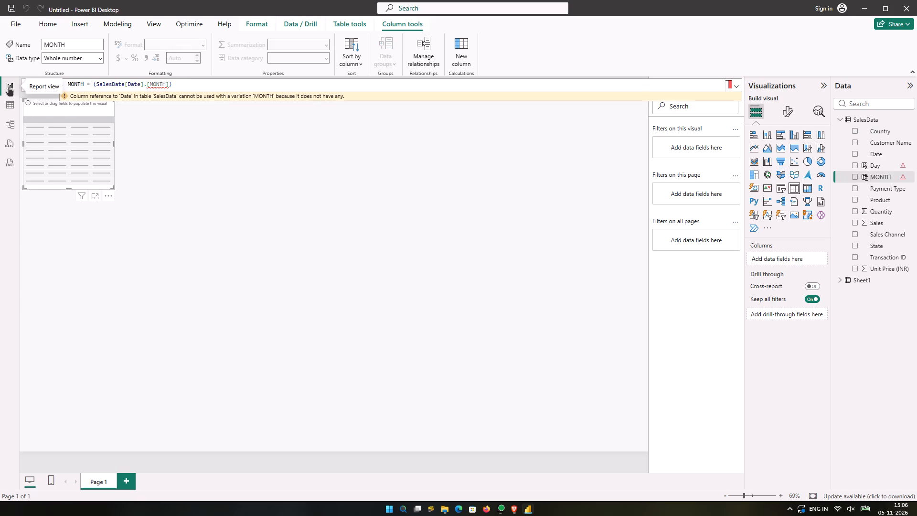
pyautogui.click(8, 86)
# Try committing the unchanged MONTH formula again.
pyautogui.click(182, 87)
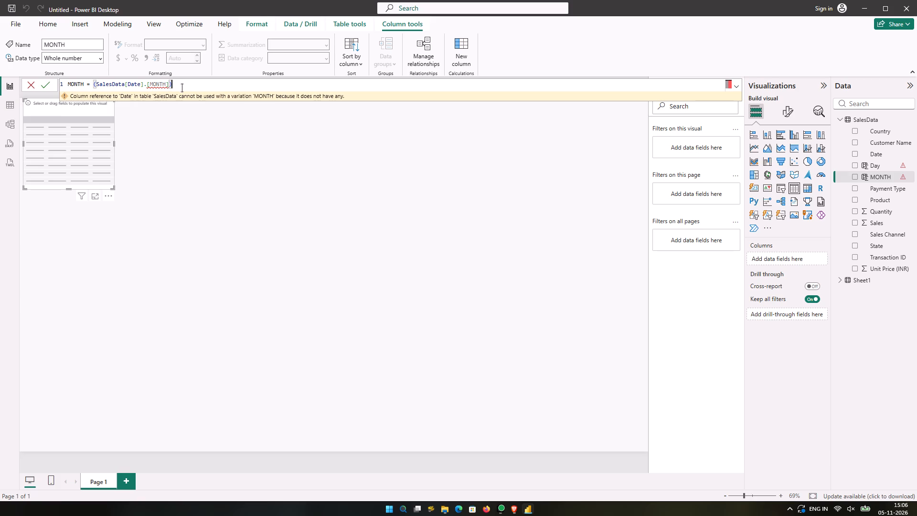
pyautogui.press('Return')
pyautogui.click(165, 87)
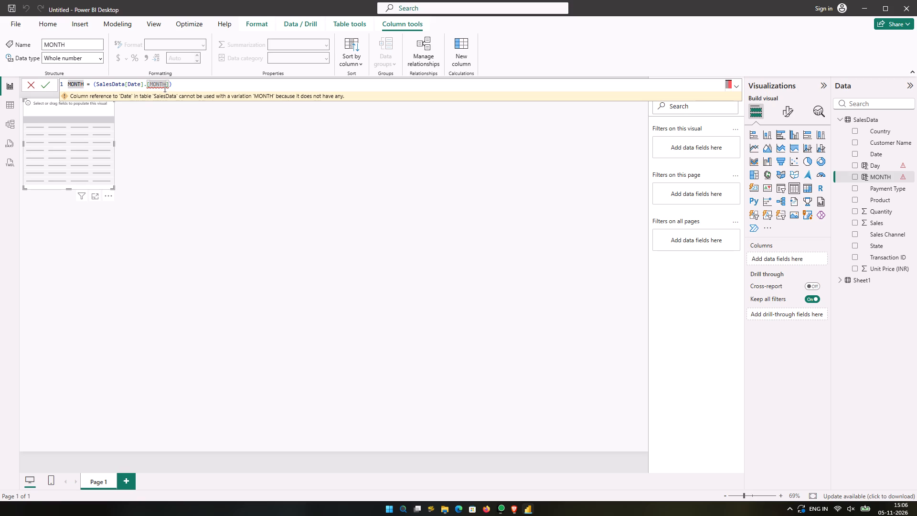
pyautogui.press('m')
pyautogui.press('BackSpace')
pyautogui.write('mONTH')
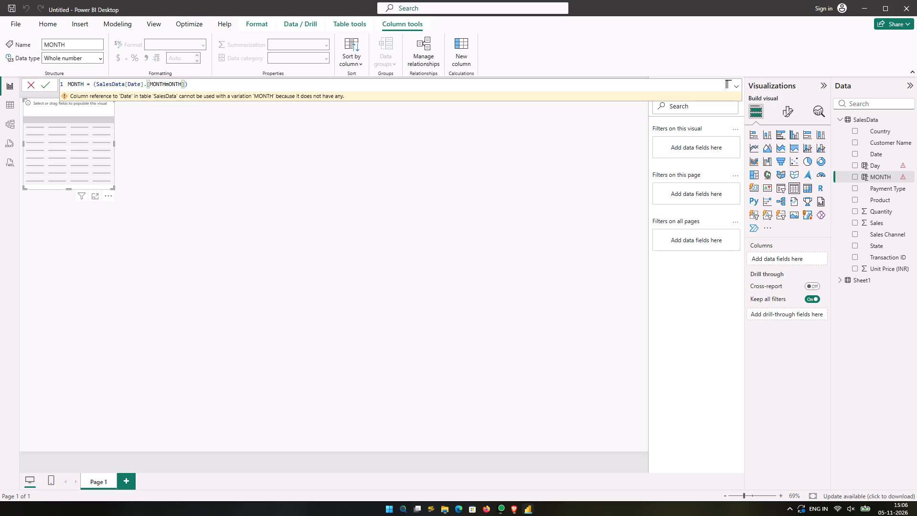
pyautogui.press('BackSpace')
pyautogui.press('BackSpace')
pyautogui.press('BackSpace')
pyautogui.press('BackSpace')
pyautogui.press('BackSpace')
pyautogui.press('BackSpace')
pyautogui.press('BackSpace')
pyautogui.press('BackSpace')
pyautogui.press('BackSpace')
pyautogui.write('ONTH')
# Change the formula's bracketed date part to Month so it reads MONTH = (SalesData[Date].[Month]), and commit it.
pyautogui.press('BackSpace')
pyautogui.press('BackSpace')
pyautogui.press('BackSpace')
pyautogui.press('BackSpace')
pyautogui.press('BackSpace')
pyautogui.write('Month')
pyautogui.press('Return')
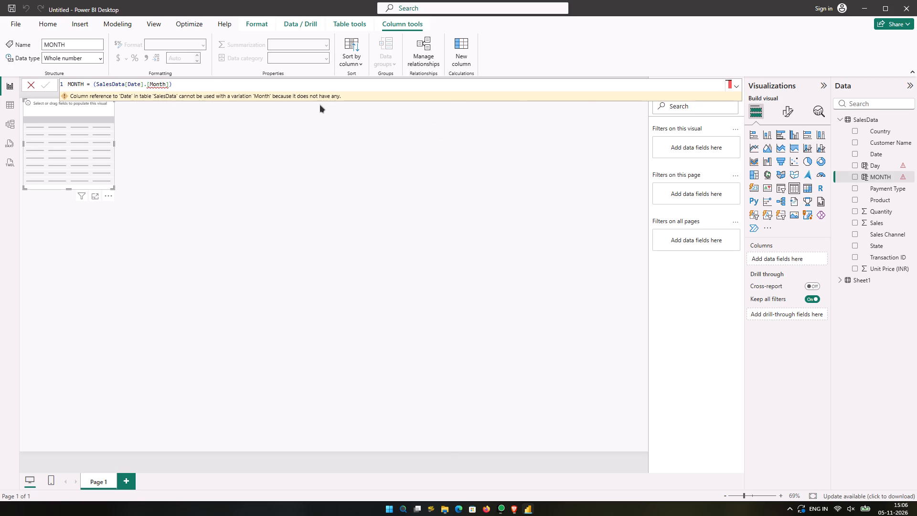
# Remove the bracketed Month part so the formula reads MONTH = (SalesData[Date]), and commit it.
pyautogui.click(168, 84)
pyautogui.press('BackSpace')
pyautogui.press('BackSpace')
pyautogui.press('BackSpace')
pyautogui.press('BackSpace')
pyautogui.press('BackSpace')
pyautogui.press('BackSpace')
pyautogui.press('BackSpace')
pyautogui.press('BackSpace')
pyautogui.press('Return')
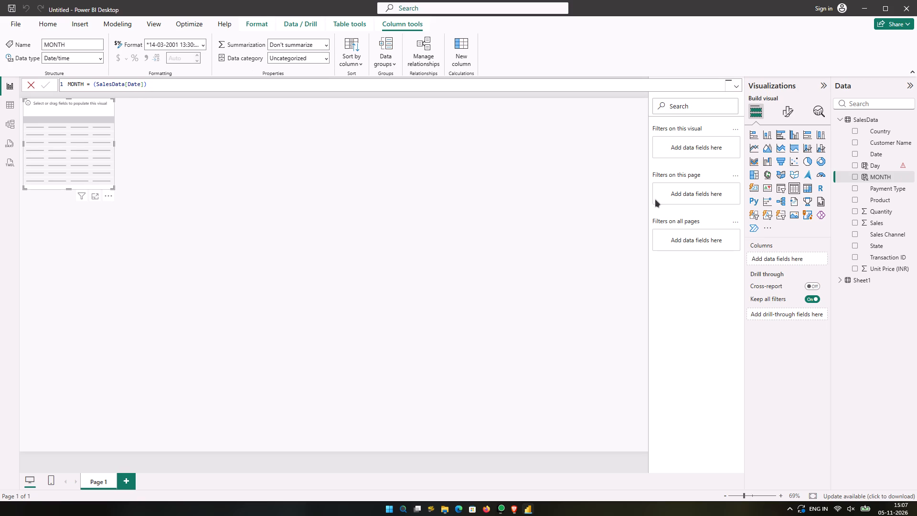
# Add the MONTH column to the table visual.
pyautogui.click(855, 174)
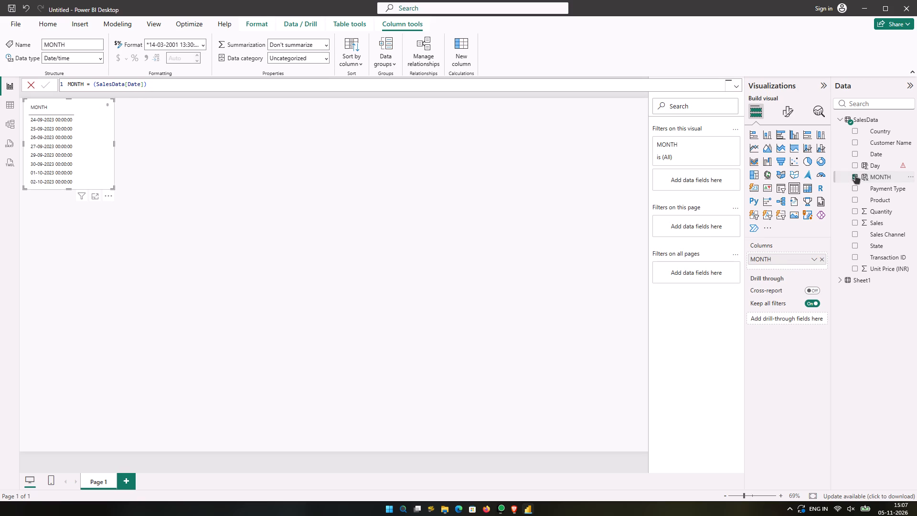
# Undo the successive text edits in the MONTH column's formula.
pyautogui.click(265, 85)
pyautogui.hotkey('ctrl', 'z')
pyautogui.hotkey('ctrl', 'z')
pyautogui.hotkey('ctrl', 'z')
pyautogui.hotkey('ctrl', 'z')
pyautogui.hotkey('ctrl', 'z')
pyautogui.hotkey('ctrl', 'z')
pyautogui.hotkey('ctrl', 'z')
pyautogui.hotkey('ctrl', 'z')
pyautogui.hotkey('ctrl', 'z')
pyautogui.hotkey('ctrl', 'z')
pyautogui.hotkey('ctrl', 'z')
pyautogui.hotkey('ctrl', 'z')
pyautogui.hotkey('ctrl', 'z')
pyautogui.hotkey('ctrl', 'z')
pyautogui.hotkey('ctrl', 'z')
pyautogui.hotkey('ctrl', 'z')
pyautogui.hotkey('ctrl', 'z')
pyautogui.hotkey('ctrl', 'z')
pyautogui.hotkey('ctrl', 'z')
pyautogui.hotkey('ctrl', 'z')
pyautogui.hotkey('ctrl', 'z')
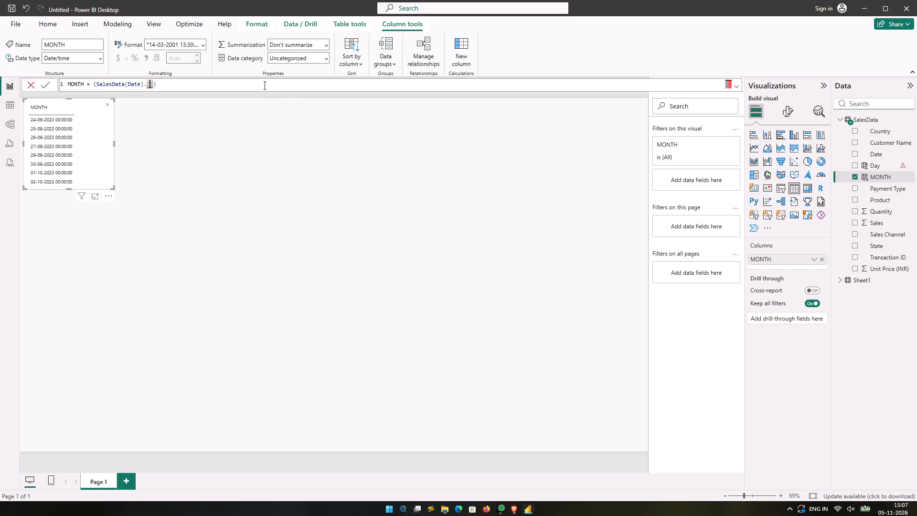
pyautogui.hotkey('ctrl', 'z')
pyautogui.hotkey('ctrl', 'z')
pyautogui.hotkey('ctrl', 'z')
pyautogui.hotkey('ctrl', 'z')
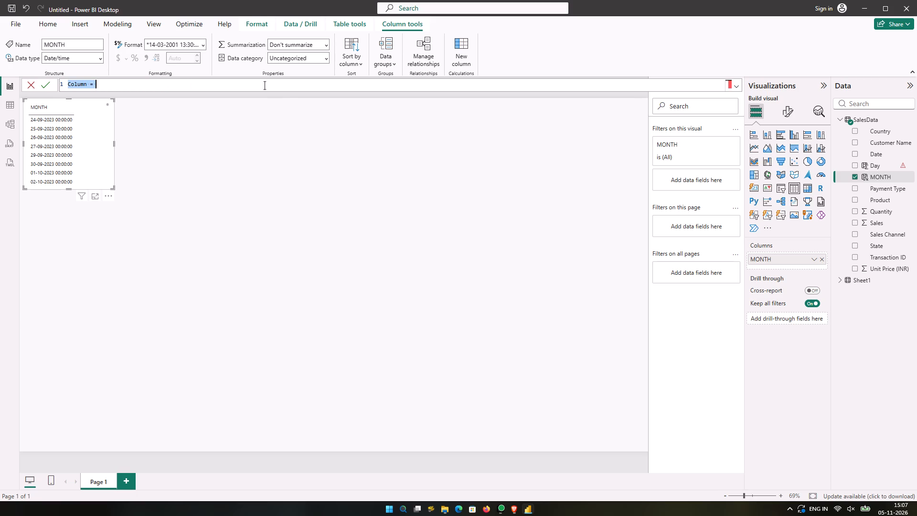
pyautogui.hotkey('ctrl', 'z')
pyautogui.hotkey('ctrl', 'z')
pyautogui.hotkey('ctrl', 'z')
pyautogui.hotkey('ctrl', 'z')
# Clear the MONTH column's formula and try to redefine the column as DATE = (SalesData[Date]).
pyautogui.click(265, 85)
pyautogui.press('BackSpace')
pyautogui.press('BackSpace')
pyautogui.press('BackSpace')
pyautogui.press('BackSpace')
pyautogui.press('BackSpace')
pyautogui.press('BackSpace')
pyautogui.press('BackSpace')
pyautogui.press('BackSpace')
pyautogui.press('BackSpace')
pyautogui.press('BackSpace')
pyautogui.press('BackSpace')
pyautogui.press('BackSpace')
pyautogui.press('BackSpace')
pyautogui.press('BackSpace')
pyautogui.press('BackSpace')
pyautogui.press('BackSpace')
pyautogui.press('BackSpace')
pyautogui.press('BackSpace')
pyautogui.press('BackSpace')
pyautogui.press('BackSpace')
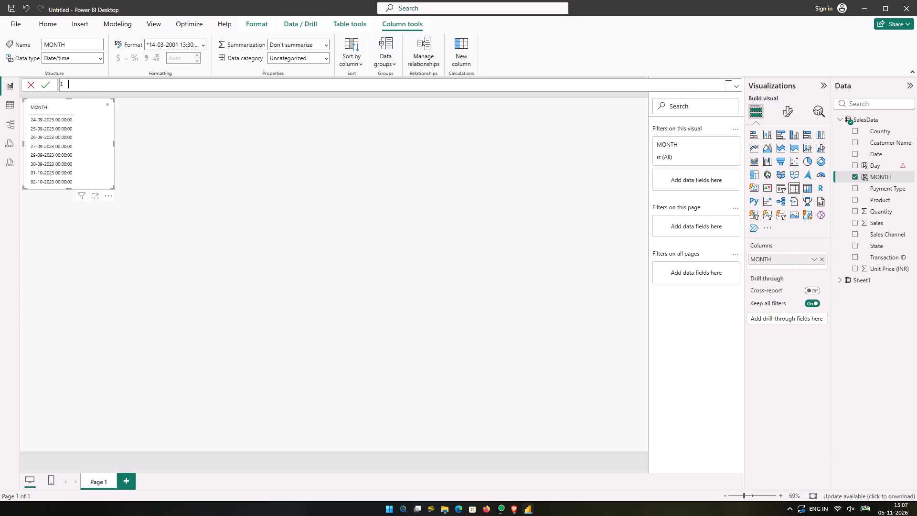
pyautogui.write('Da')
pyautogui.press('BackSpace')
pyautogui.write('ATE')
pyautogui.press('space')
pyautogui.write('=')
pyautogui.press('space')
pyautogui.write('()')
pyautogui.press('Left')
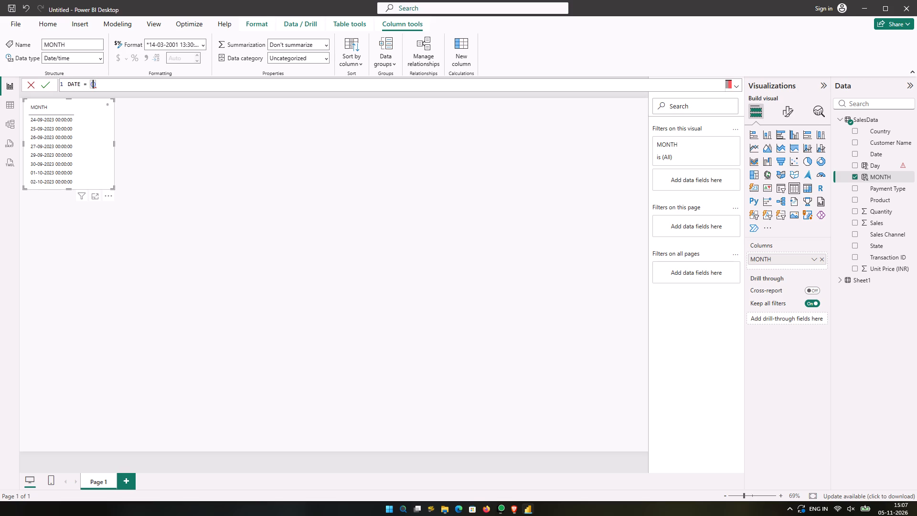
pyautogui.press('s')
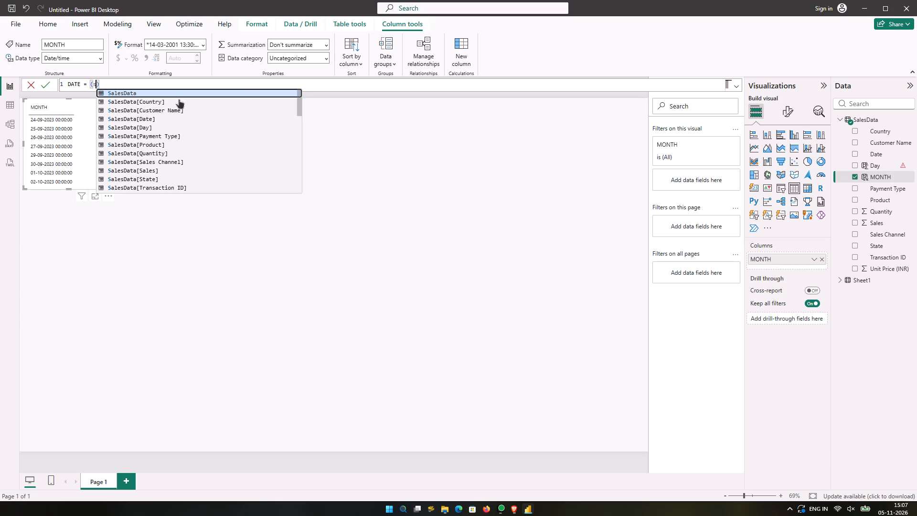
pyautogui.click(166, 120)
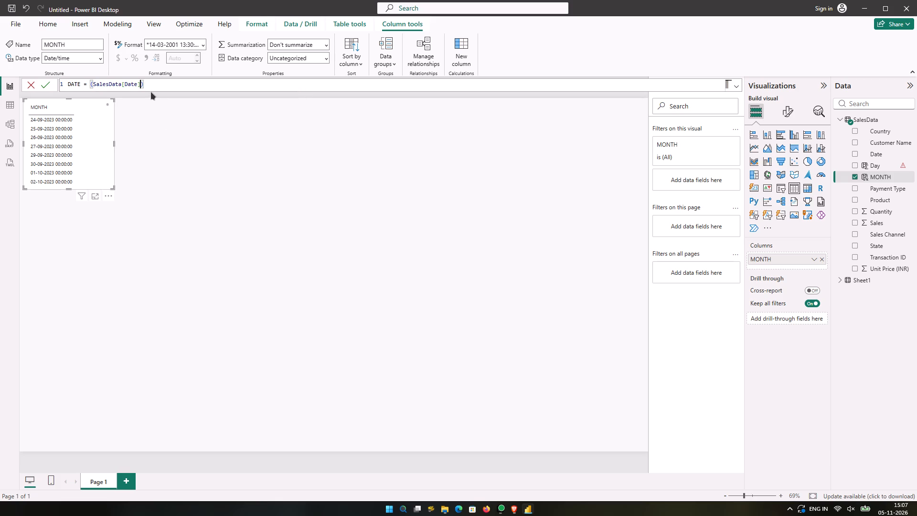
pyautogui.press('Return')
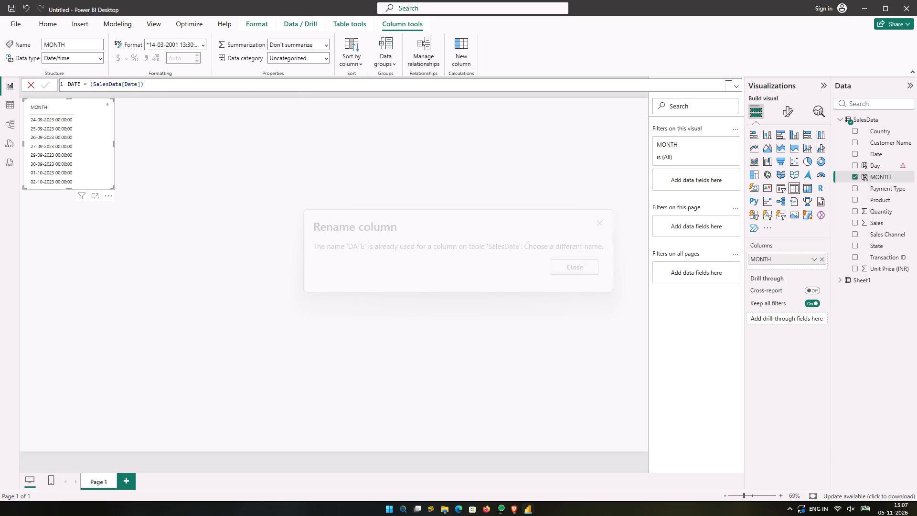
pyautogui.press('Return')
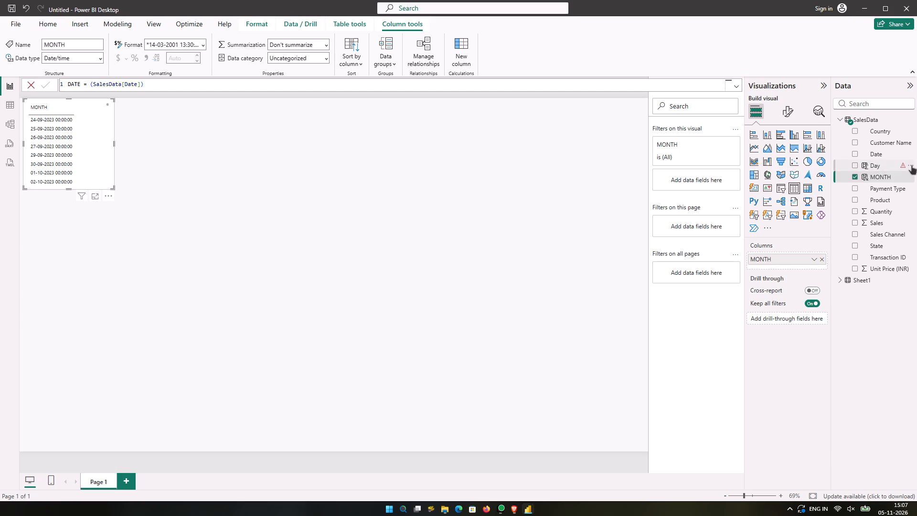
# Delete the Day calculated column from the SalesData table.
pyautogui.click(911, 165)
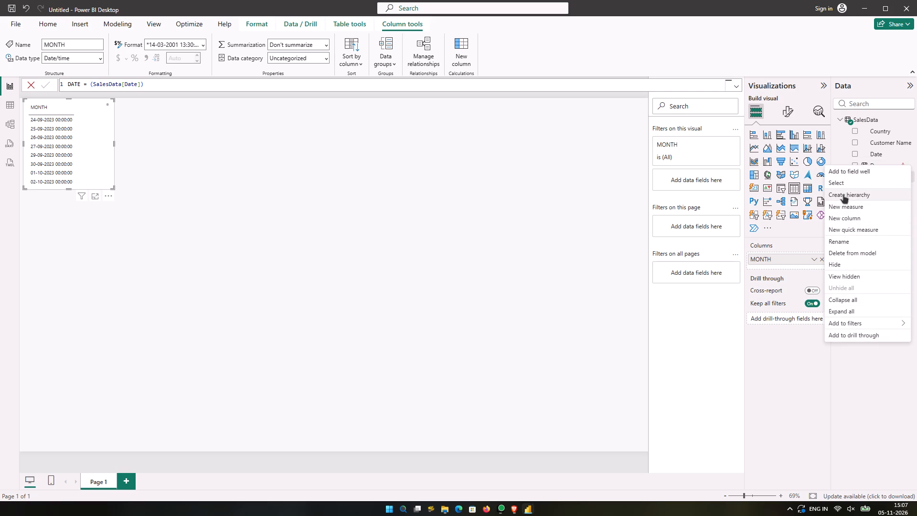
pyautogui.rightClick(842, 246)
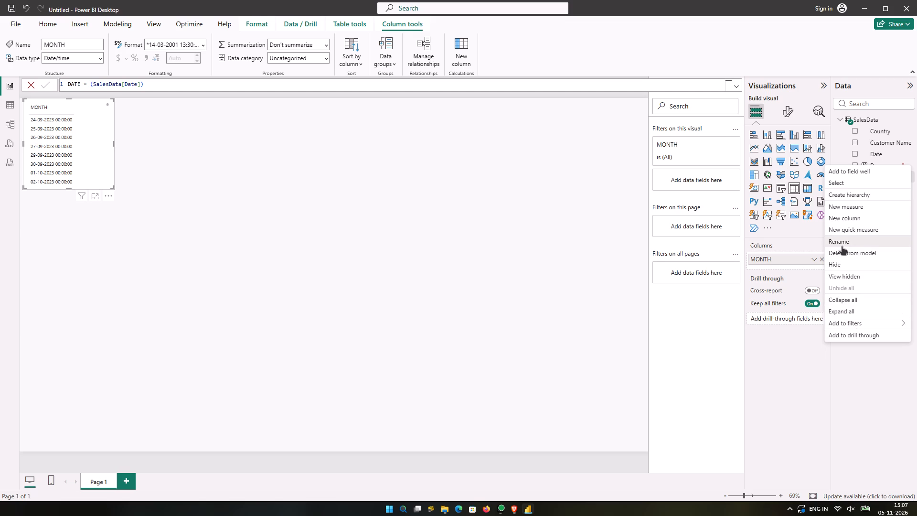
pyautogui.click(841, 246)
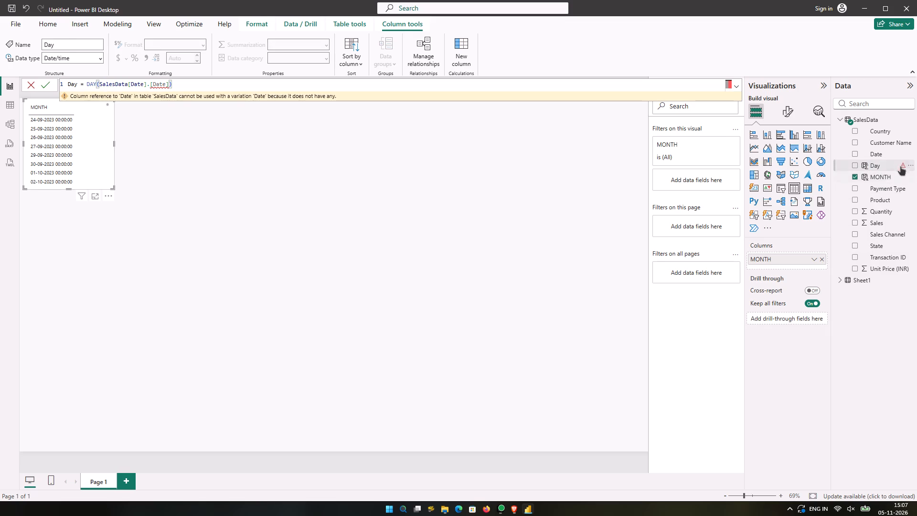
pyautogui.rightClick(910, 162)
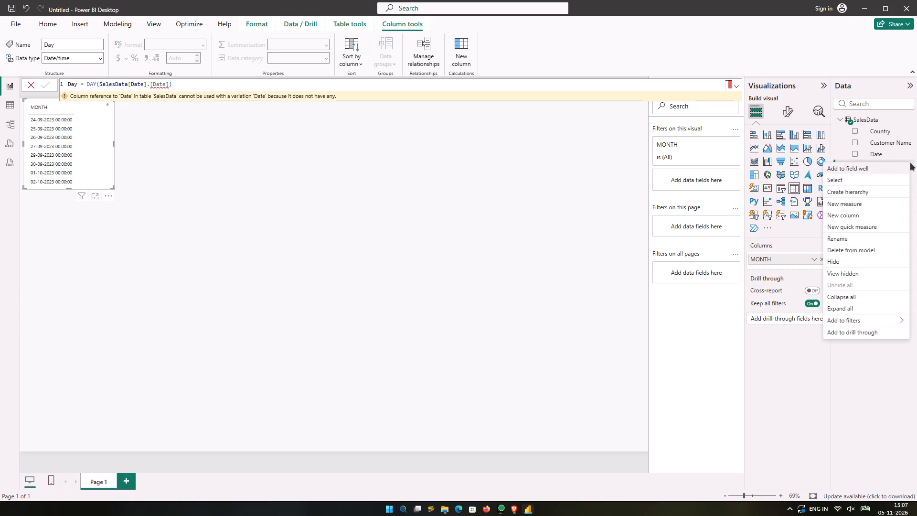
pyautogui.click(844, 242)
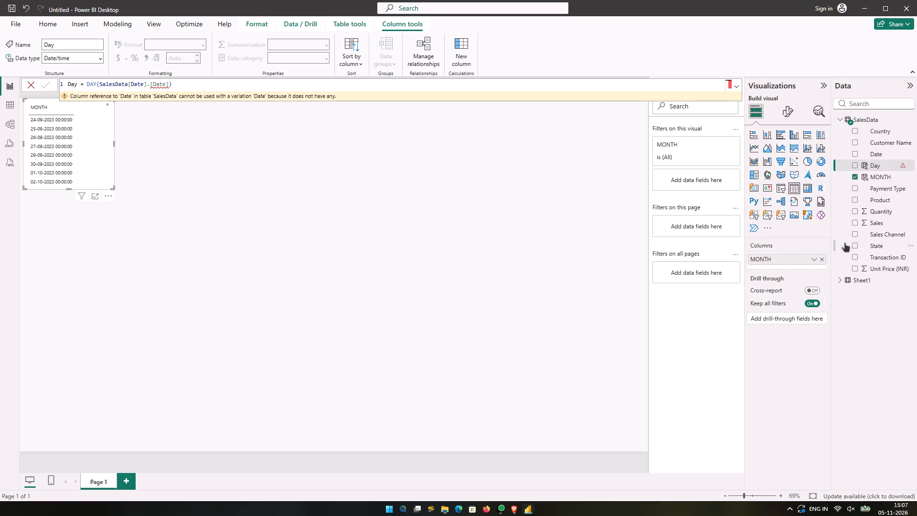
pyautogui.rightClick(912, 165)
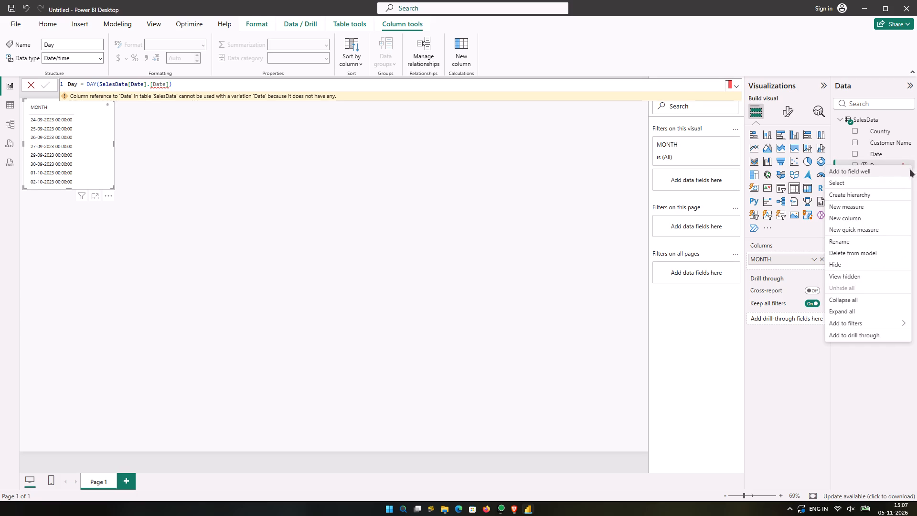
pyautogui.click(847, 251)
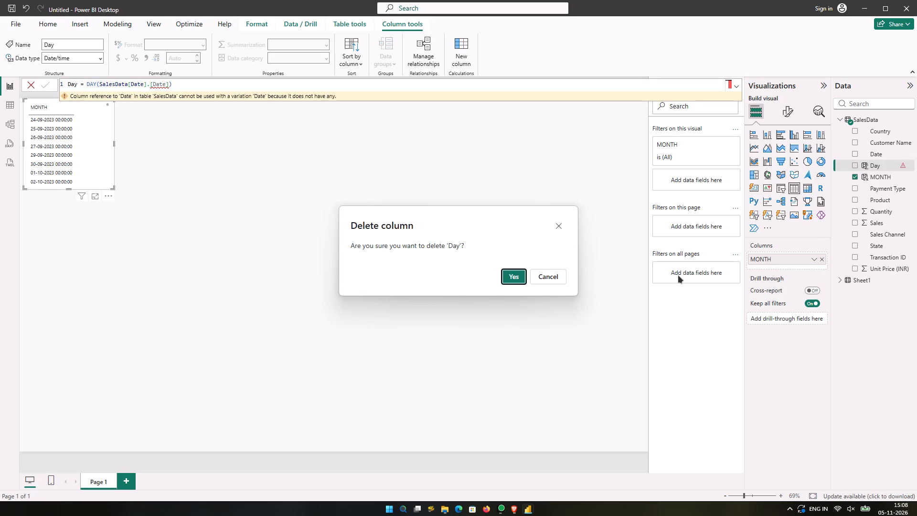
pyautogui.click(518, 271)
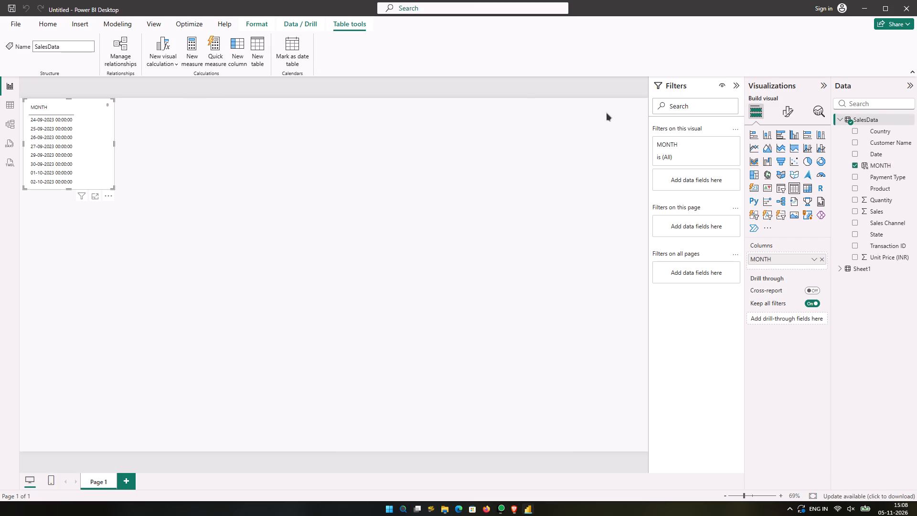
# Create a new calculated column in SalesData with the formula DAY = (SalesData[Date]), and commit it.
pyautogui.rightClick(864, 119)
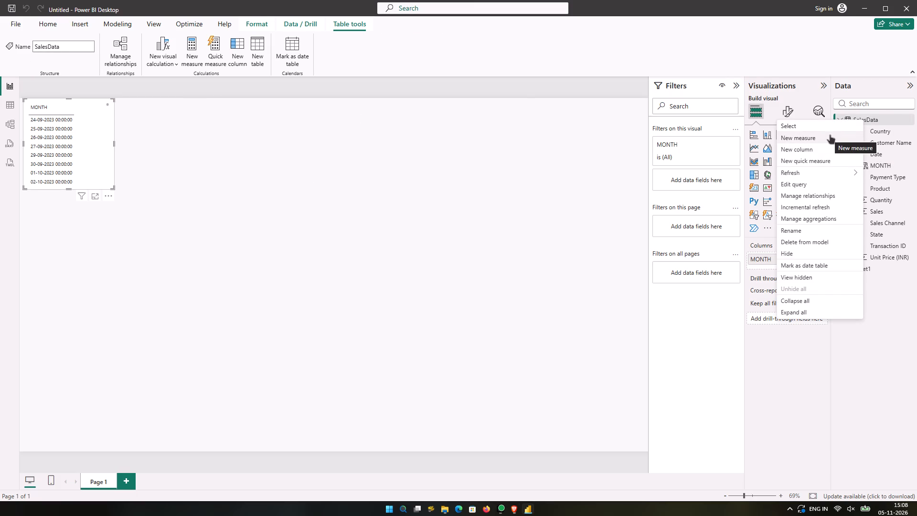
pyautogui.click(829, 147)
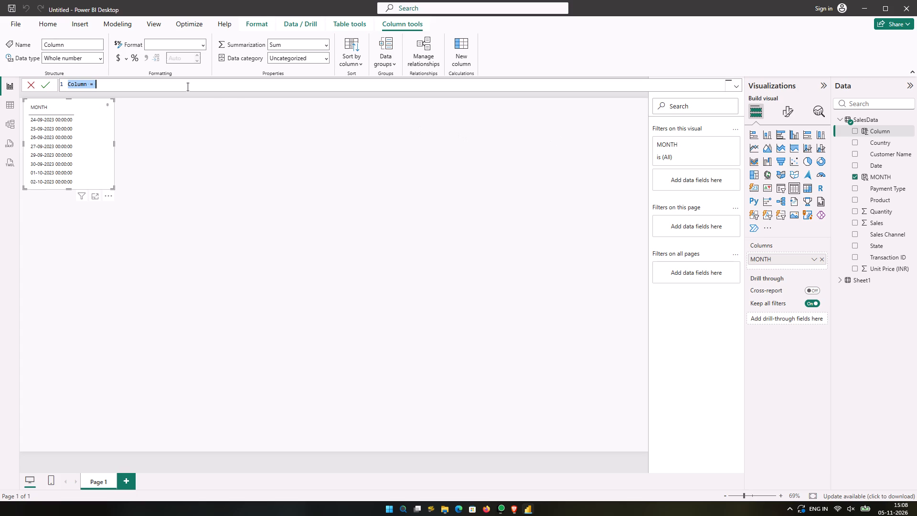
pyautogui.write('DAY =')
pyautogui.press('space')
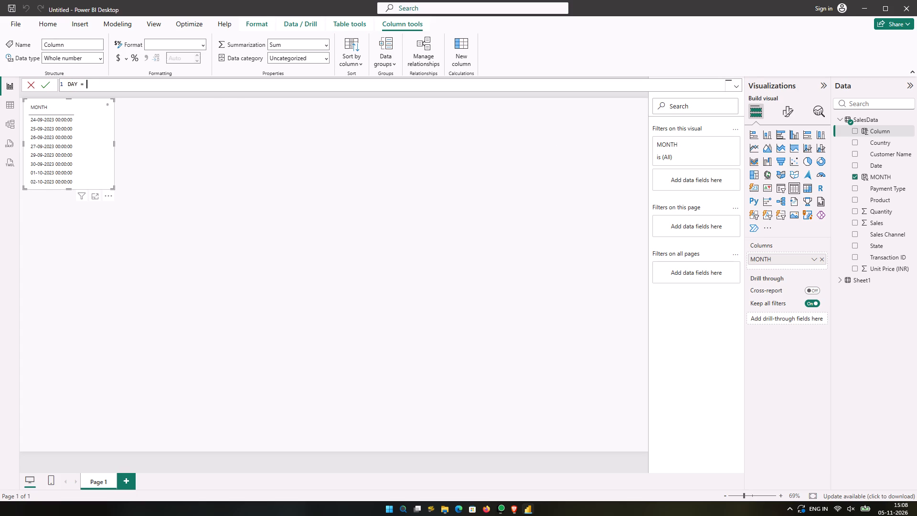
pyautogui.write('()')
pyautogui.press('Left')
pyautogui.press('d')
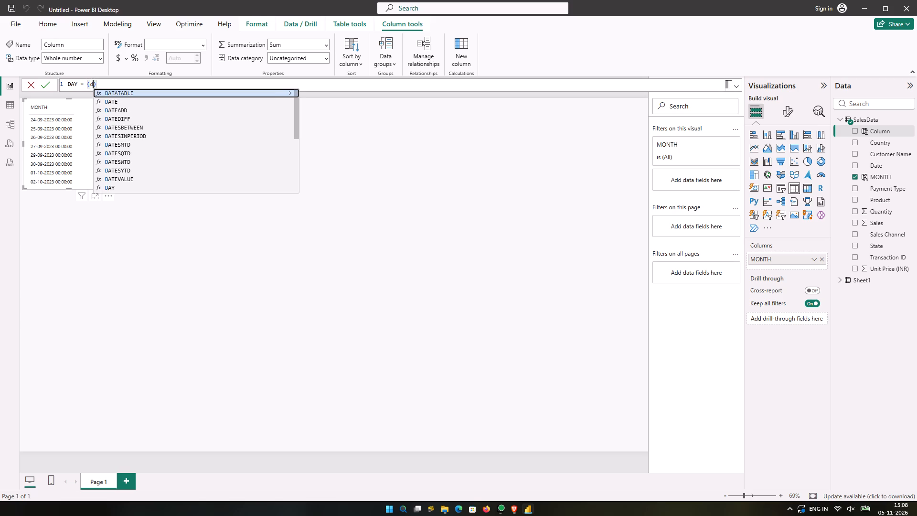
pyautogui.press('a')
pyautogui.press('BackSpace')
pyautogui.press('BackSpace')
pyautogui.hotkey('shift', 'd')
pyautogui.press('a')
pyautogui.press('BackSpace')
pyautogui.press('BackSpace')
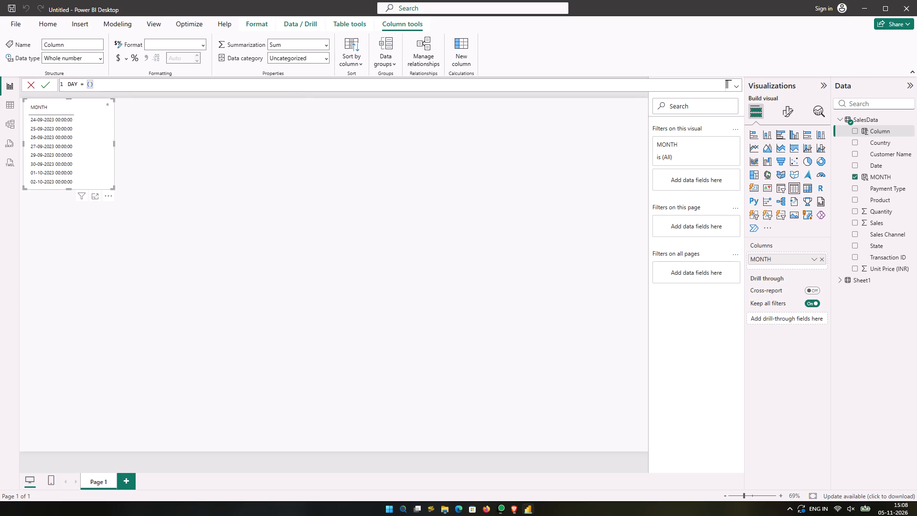
pyautogui.write('sa')
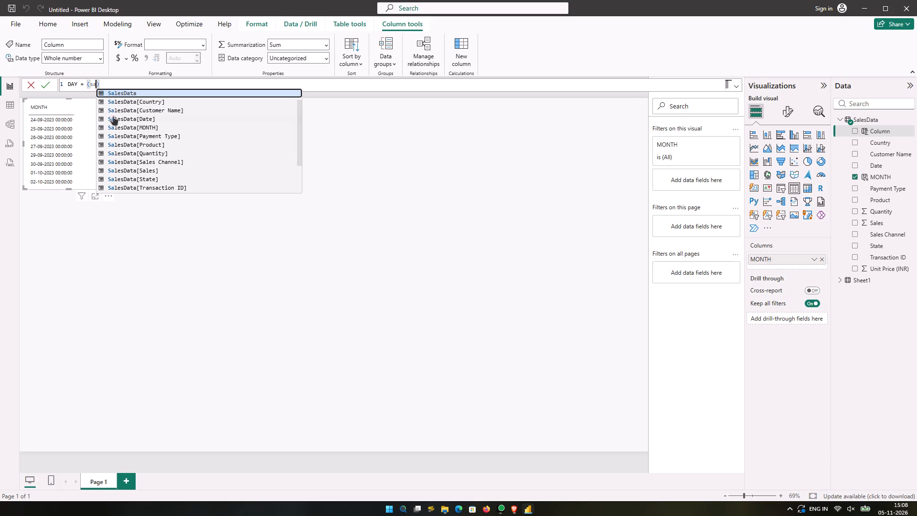
pyautogui.click(129, 115)
pyautogui.click(150, 87)
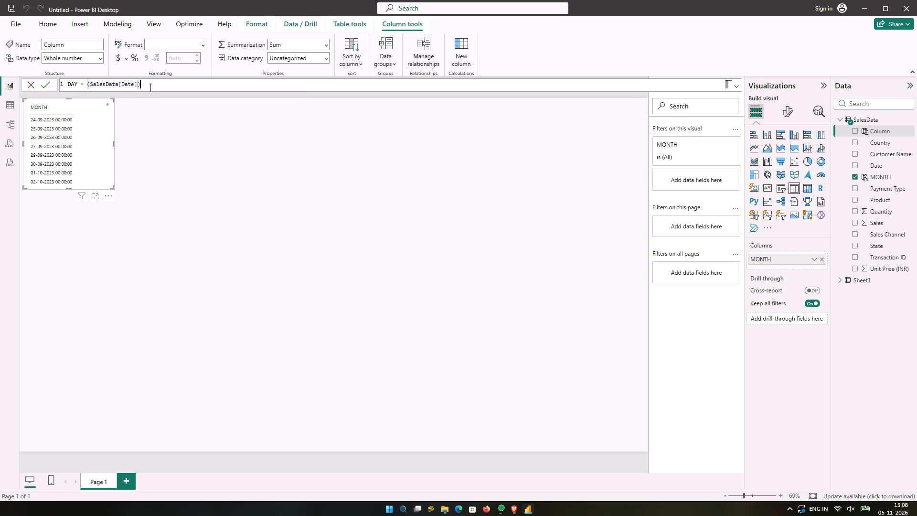
pyautogui.press('Return')
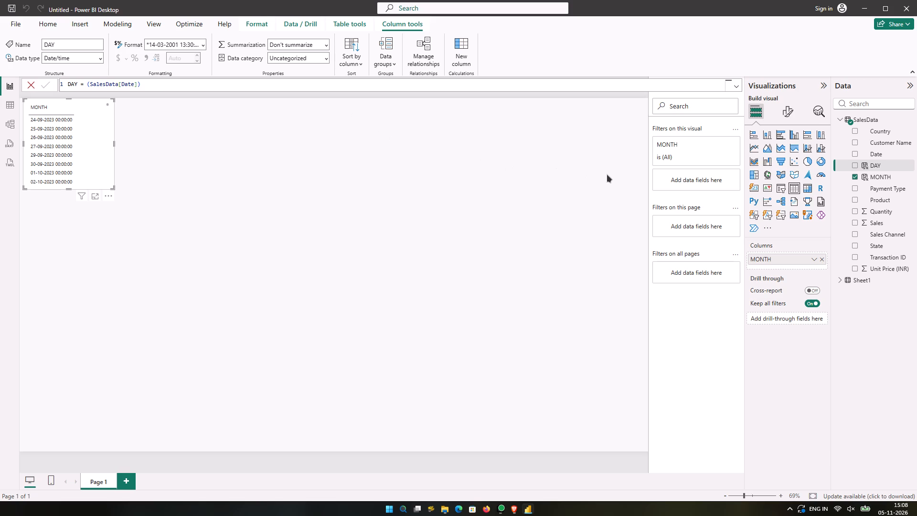
# Append a bracketed date part so the formula reads DAY = (SalesData[Date].[date]), and commit it.
pyautogui.click(137, 83)
pyautogui.press('.')
pyautogui.write('[]')
pyautogui.press('Left')
pyautogui.write('date')
pyautogui.click(183, 84)
pyautogui.press('Return')
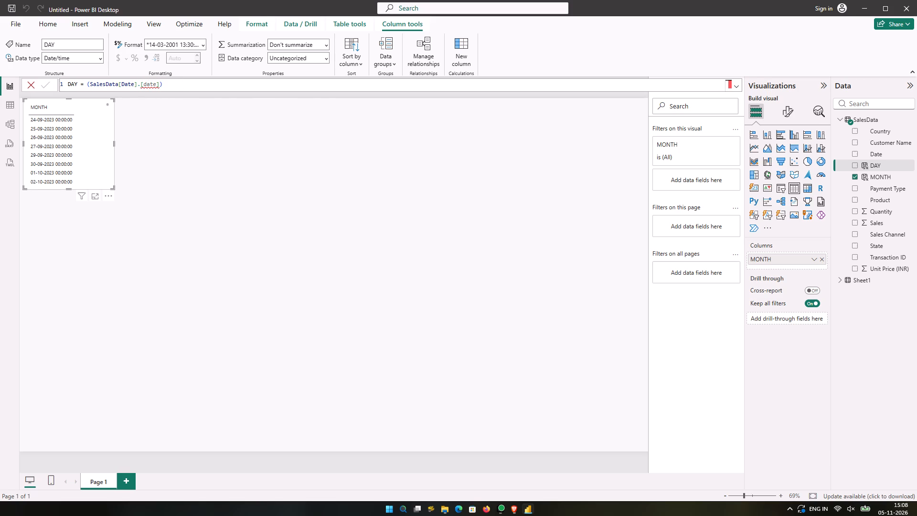
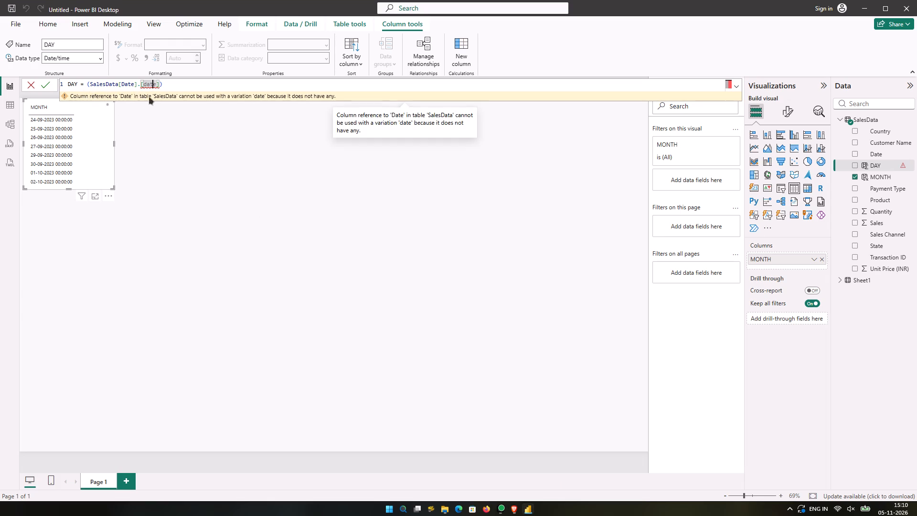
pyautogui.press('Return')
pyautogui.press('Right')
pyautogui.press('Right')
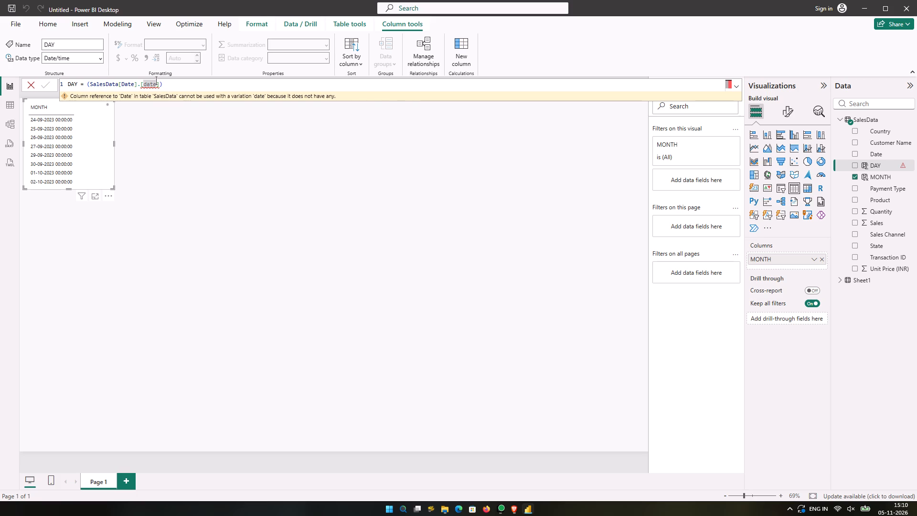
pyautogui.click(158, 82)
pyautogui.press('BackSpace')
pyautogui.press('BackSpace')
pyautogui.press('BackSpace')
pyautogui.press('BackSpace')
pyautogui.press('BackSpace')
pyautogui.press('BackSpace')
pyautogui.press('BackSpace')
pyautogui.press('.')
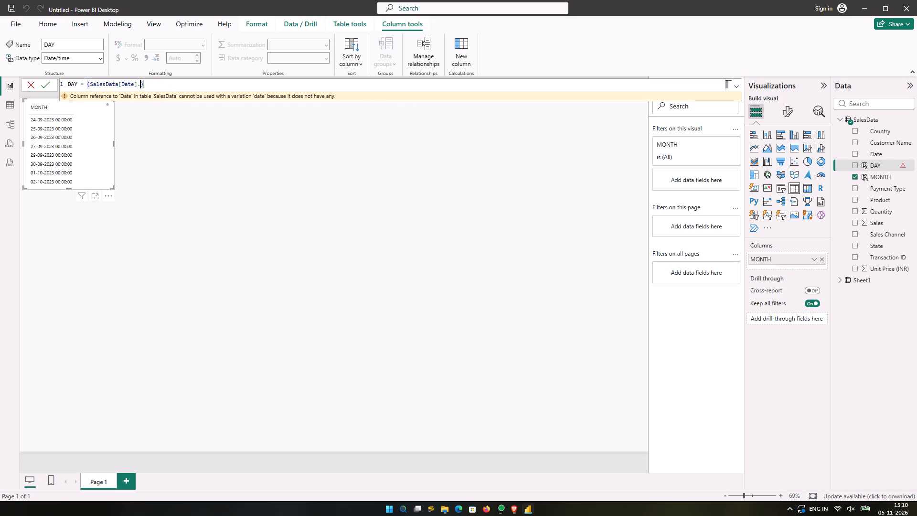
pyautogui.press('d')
# Delete the DAY calculated column from the SalesData table.
pyautogui.rightClick(873, 163)
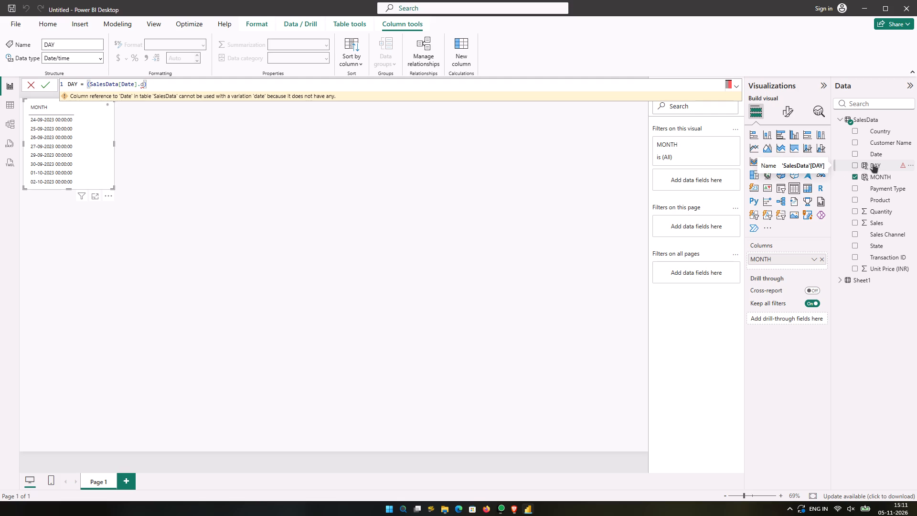
pyautogui.rightClick(871, 164)
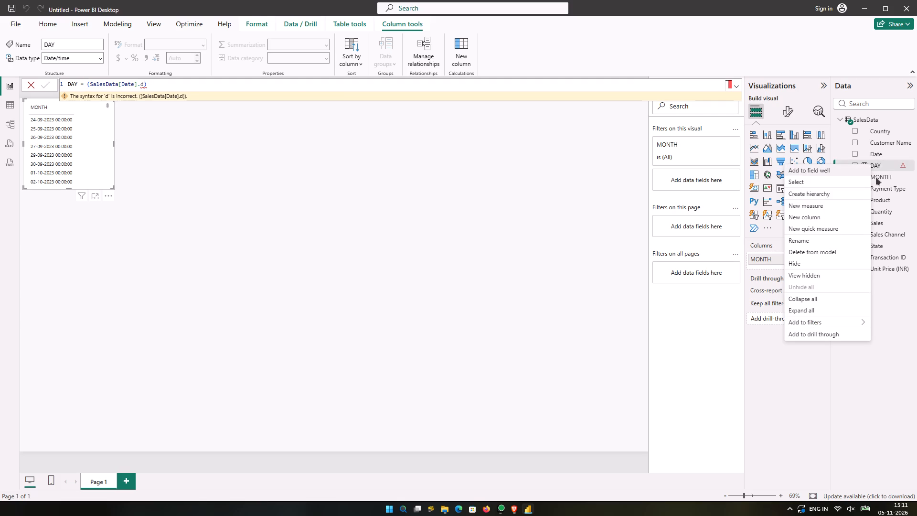
pyautogui.click(814, 255)
pyautogui.click(509, 279)
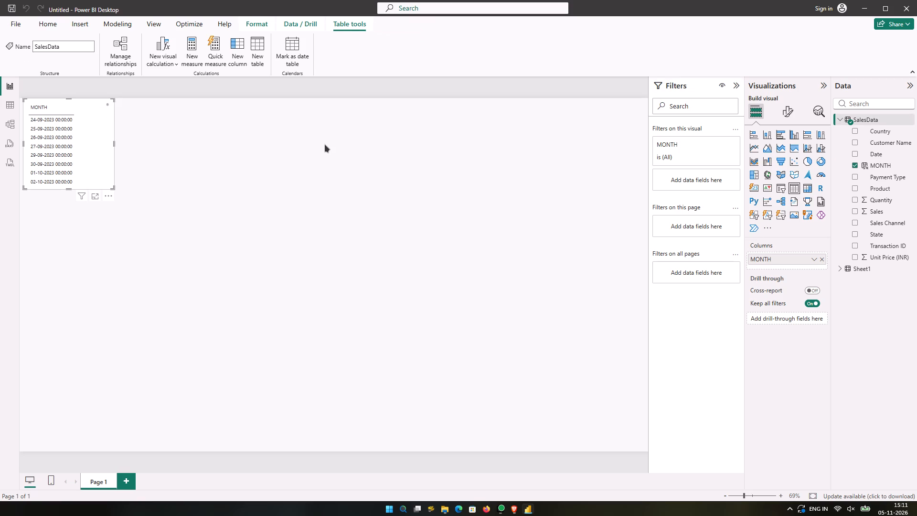
# Create a new calculated column in SalesData with the formula Date = (SalesData[Date]), and try to commit it.
pyautogui.rightClick(859, 121)
pyautogui.click(828, 149)
pyautogui.write('Date =')
pyautogui.press('space')
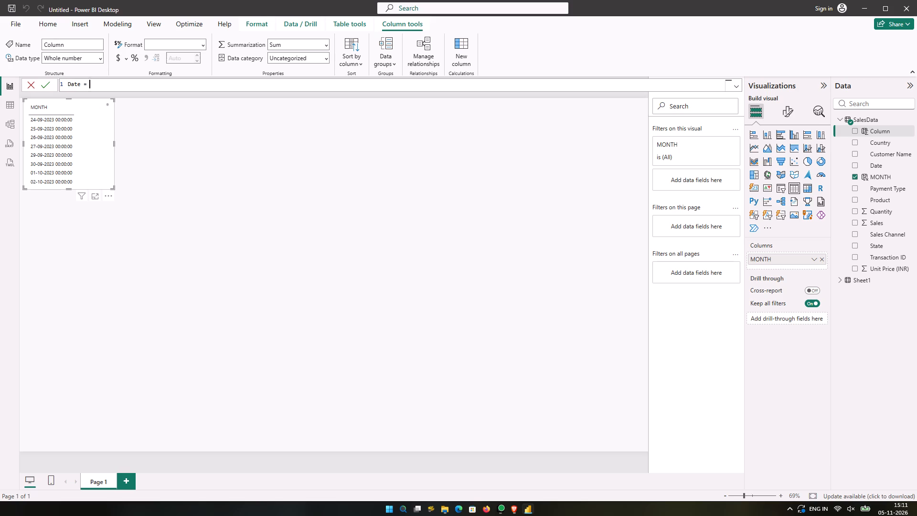
pyautogui.write('()')
pyautogui.press('Left')
pyautogui.press('s')
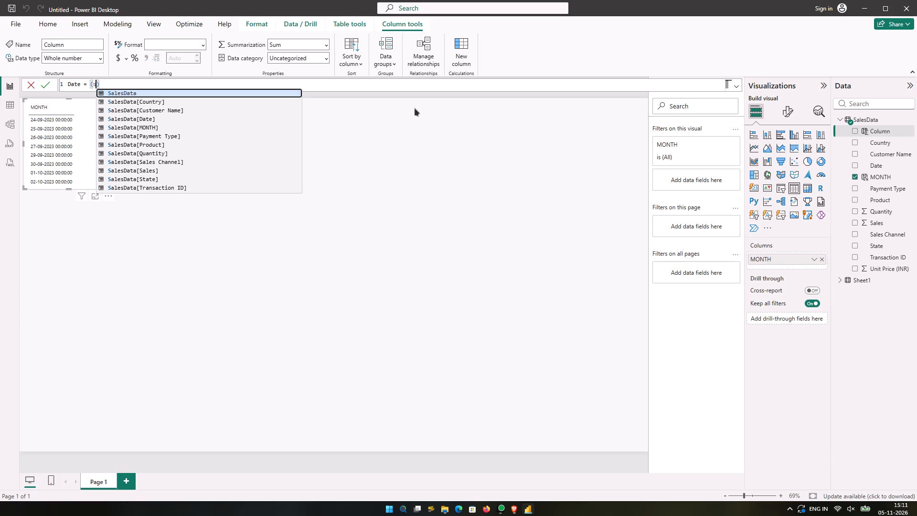
pyautogui.click(160, 117)
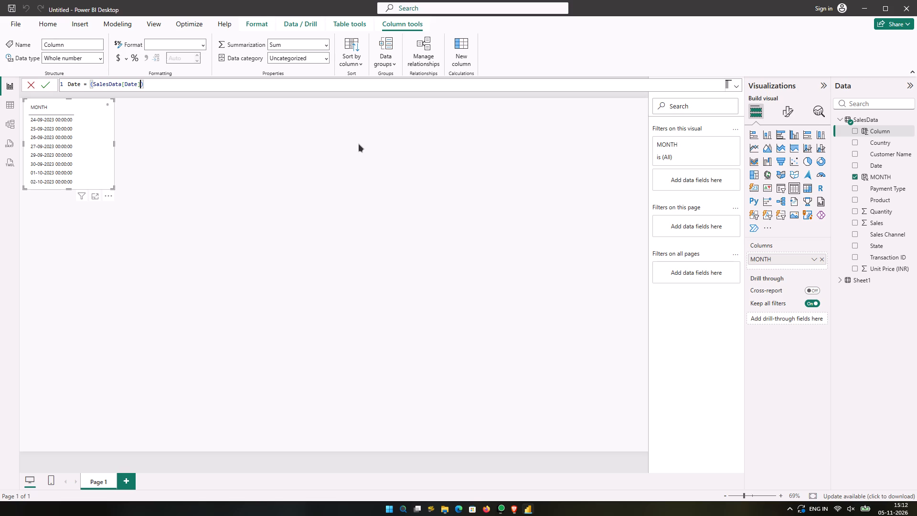
pyautogui.click(358, 143)
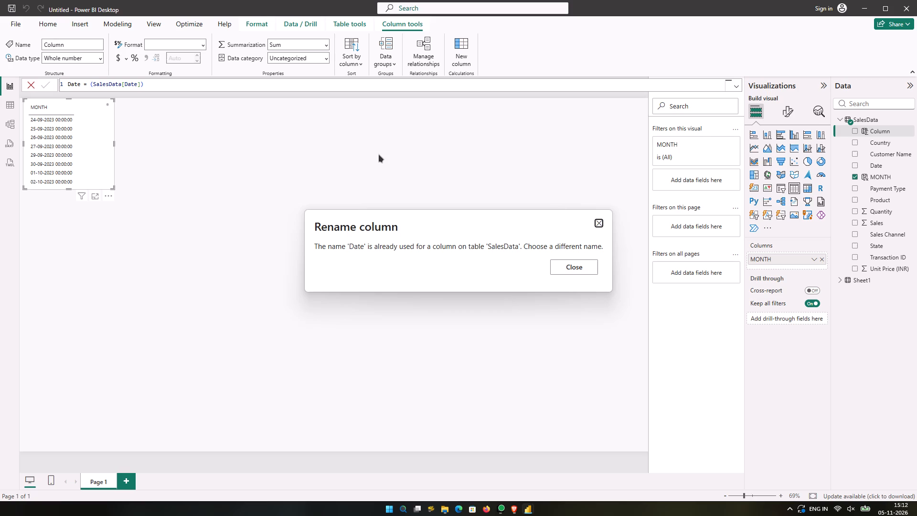
pyautogui.doubleClick(148, 85)
pyautogui.doubleClick(148, 85)
pyautogui.click(597, 222)
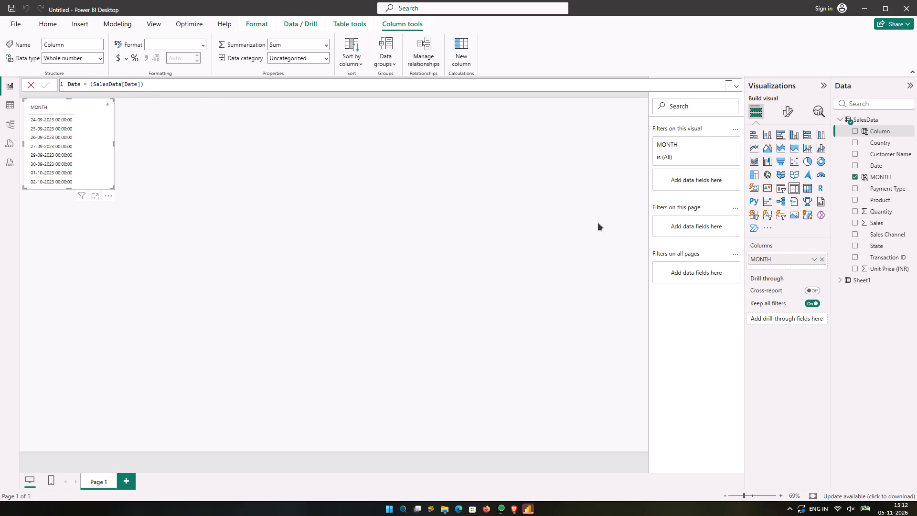
# Strip the Date reference and closing parenthesis from the new column's formula and reinsert SalesData[Date] from the suggestions.
pyautogui.click(147, 89)
pyautogui.press('BackSpace')
pyautogui.press('BackSpace')
pyautogui.press('BackSpace')
pyautogui.press('BackSpace')
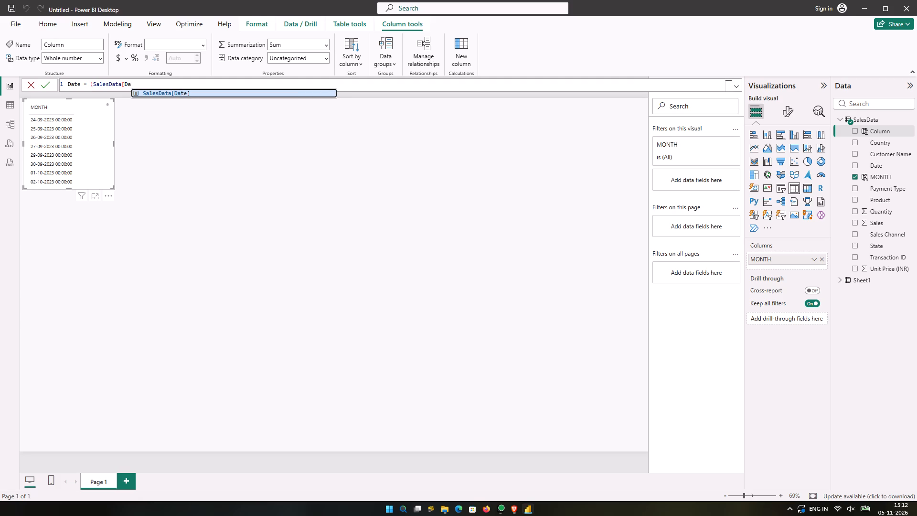
pyautogui.press('BackSpace')
pyautogui.press('BackSpace')
pyautogui.press('BackSpace')
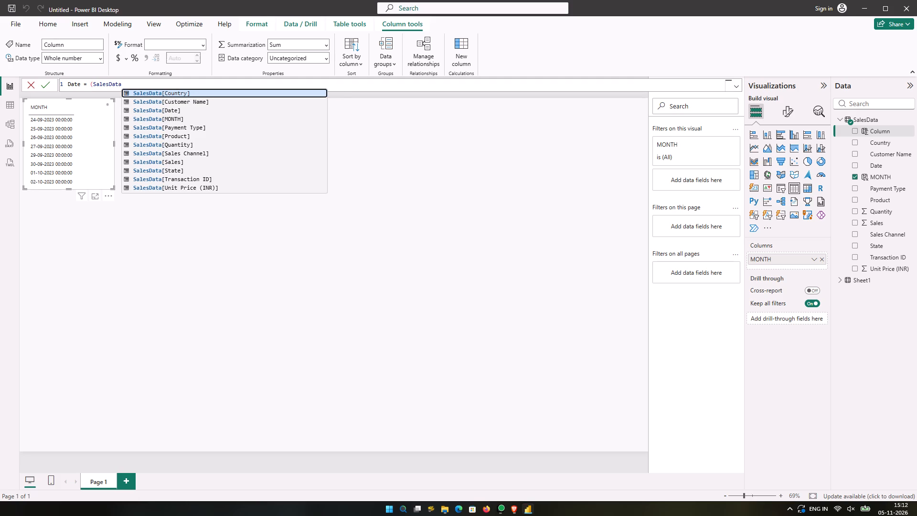
pyautogui.press('Right')
pyautogui.press('Right')
pyautogui.press('Right')
pyautogui.press('Down')
pyautogui.press('Down')
pyautogui.press('Down')
pyautogui.press('Down')
pyautogui.press('Down')
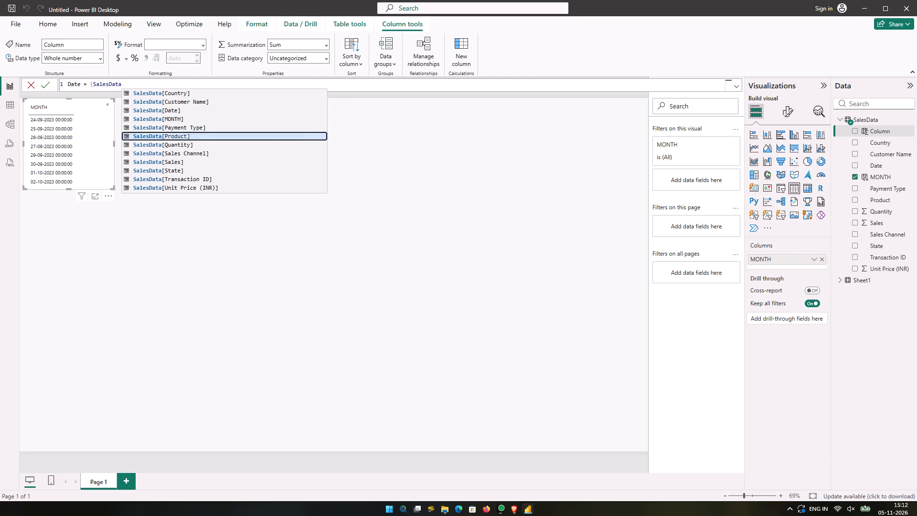
pyautogui.press('Down')
pyautogui.press('Down')
pyautogui.press('Up')
pyautogui.press('Up')
pyautogui.press('Up')
pyautogui.press('Up')
pyautogui.press('Up')
pyautogui.press('Return')
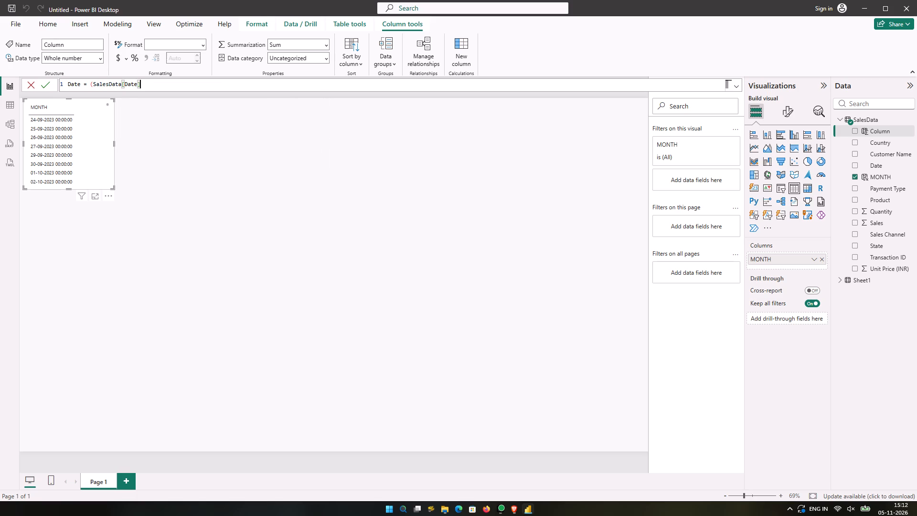
# Extend the new column's formula with a Date part so it reads Date = (SalesData[Date].Date).
pyautogui.press('.')
pyautogui.write('DA')
pyautogui.press('BackSpace')
pyautogui.press('BackSpace')
pyautogui.press('d')
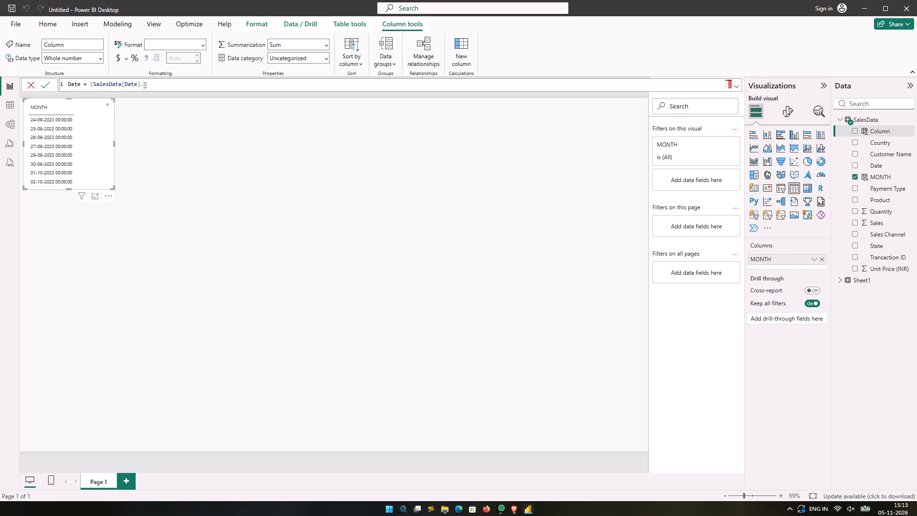
pyautogui.press('a')
pyautogui.write('te')
pyautogui.hotkey('shift', ')')
# Enclose the Date part after the dot in square brackets, making the formula Date = (SalesData[Date].[Date]).
pyautogui.press('Left')
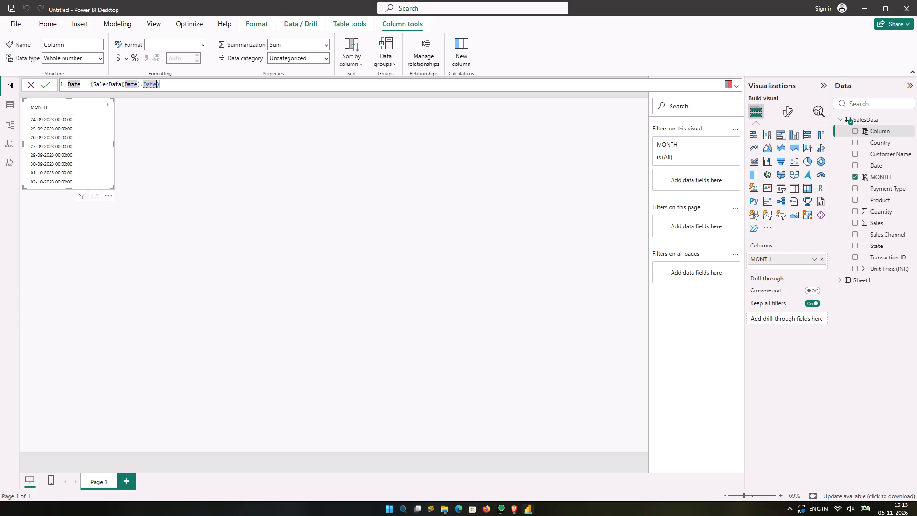
pyautogui.press(']')
pyautogui.press('Left')
pyautogui.press('Left')
pyautogui.press('Left')
pyautogui.press('Left')
pyautogui.press('Left')
pyautogui.press('[')
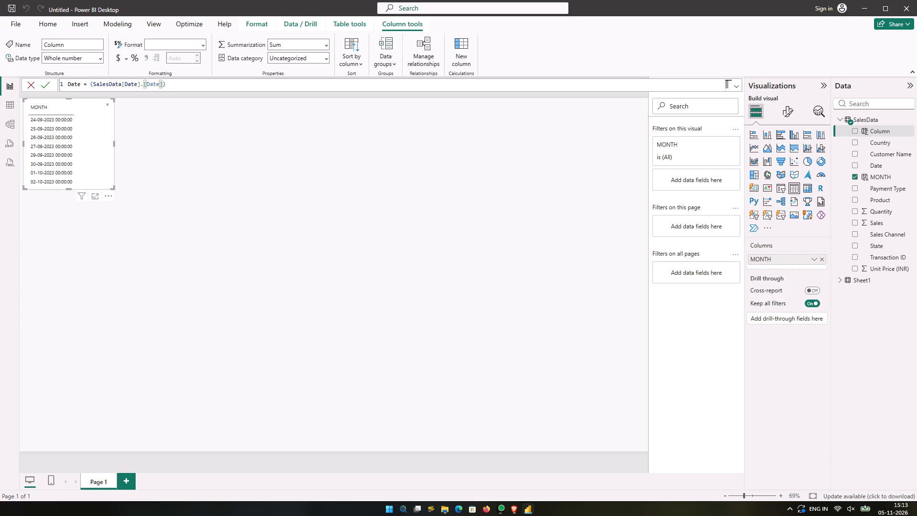
pyautogui.press('Right')
pyautogui.press('Right')
pyautogui.press('Right')
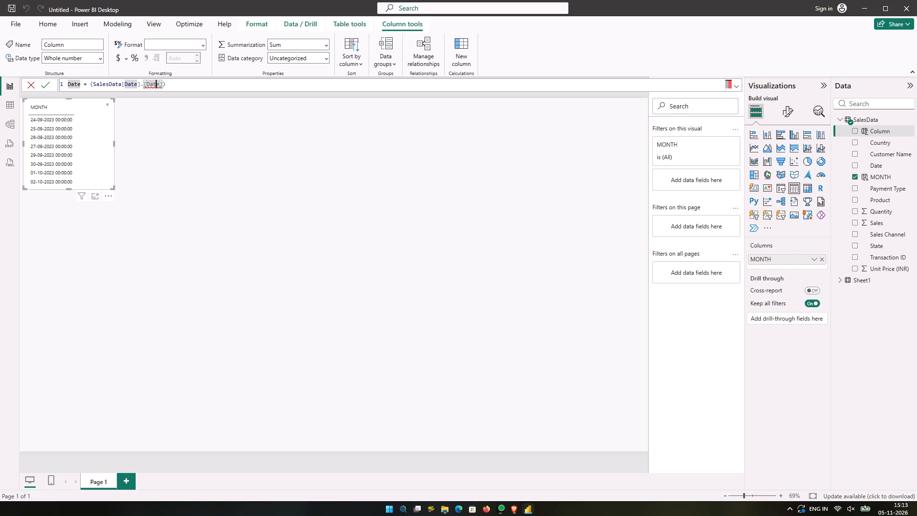
pyautogui.press('Right')
pyautogui.press('Right')
pyautogui.press('Right')
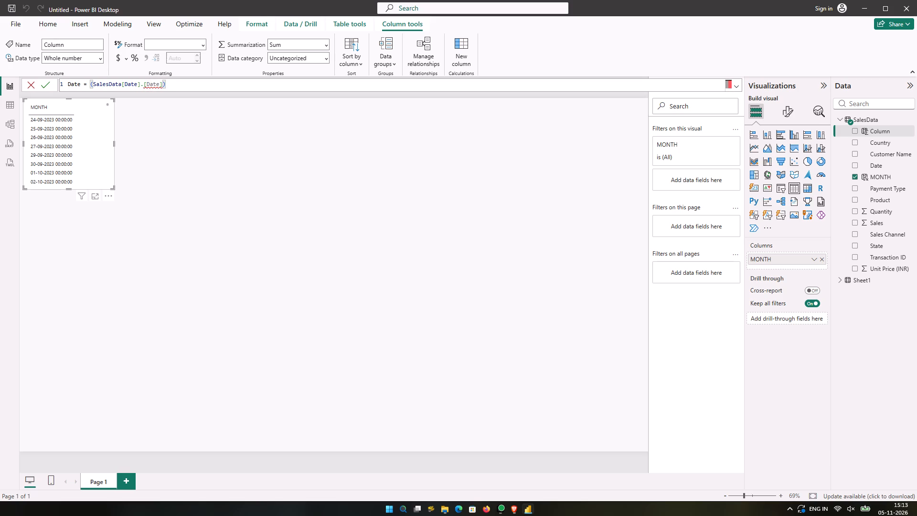
# Replace the bracketed part after the dot in the formula with Day, giving (SalesData[Date].[Day]).
pyautogui.press('Down')
pyautogui.press('Down')
pyautogui.press('Left')
pyautogui.press('Left')
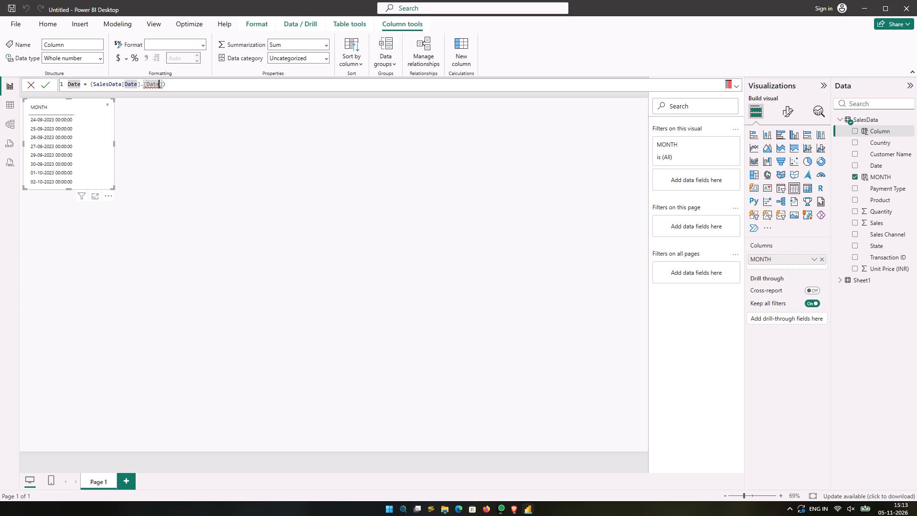
pyautogui.press('BackSpace')
pyautogui.press('BackSpace')
pyautogui.press('BackSpace')
pyautogui.press('BackSpace')
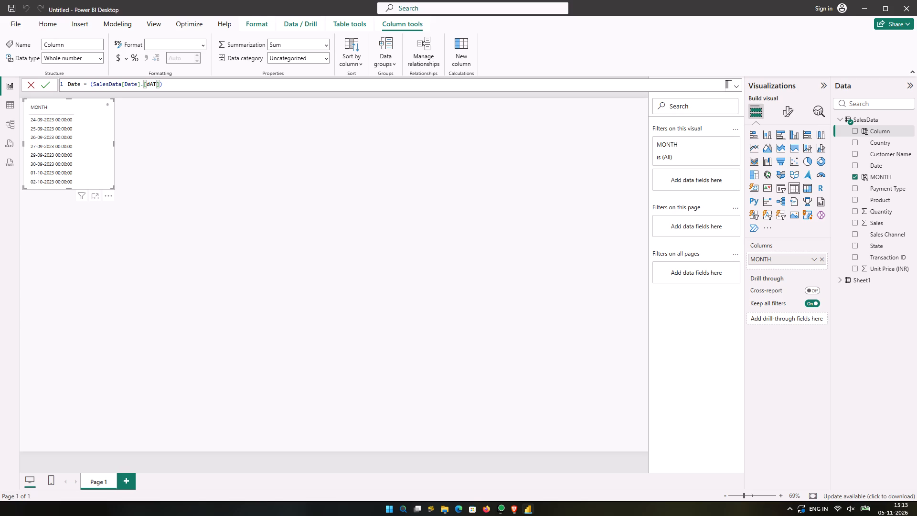
pyautogui.press('BackSpace')
pyautogui.press('BackSpace')
pyautogui.press('BackSpace')
pyautogui.press('BackSpace')
pyautogui.press('BackSpace')
pyautogui.press('BackSpace')
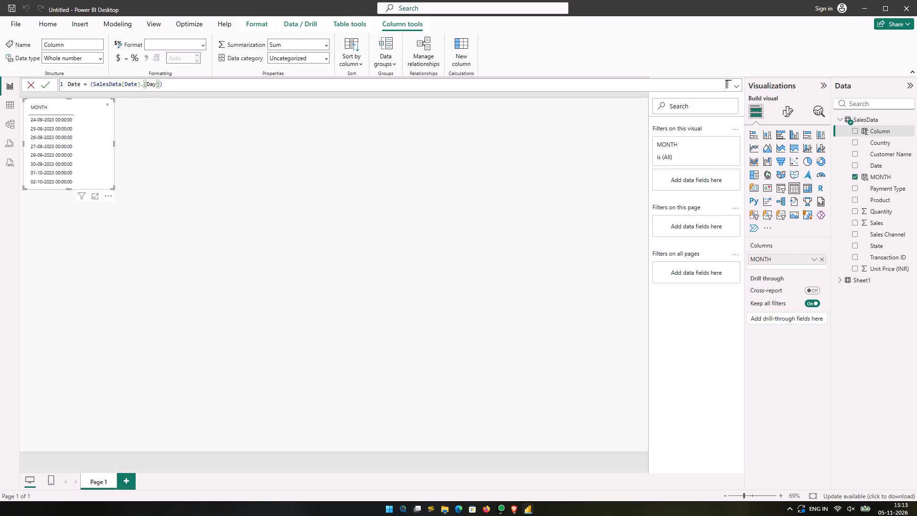
# Change the column name at the start of the formula to Day.
pyautogui.press('Left')
pyautogui.press('Left')
pyautogui.press('Left')
pyautogui.press('Left')
pyautogui.press('Left')
pyautogui.press('Left')
pyautogui.press('Left')
pyautogui.press('Left')
pyautogui.press('Left')
pyautogui.press('Left')
pyautogui.press('Left')
pyautogui.press('Left')
pyautogui.press('Left')
pyautogui.press('Left')
pyautogui.press('Left')
pyautogui.press('Left')
pyautogui.press('Left')
pyautogui.press('Left')
pyautogui.press('Left')
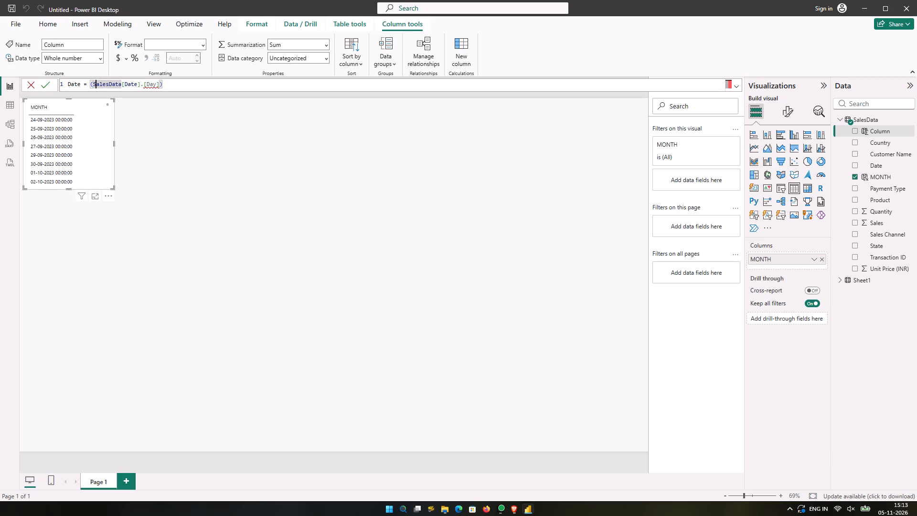
pyautogui.press('Left')
pyautogui.press('Left')
pyautogui.press('Left')
pyautogui.press('Left')
pyautogui.press('Left')
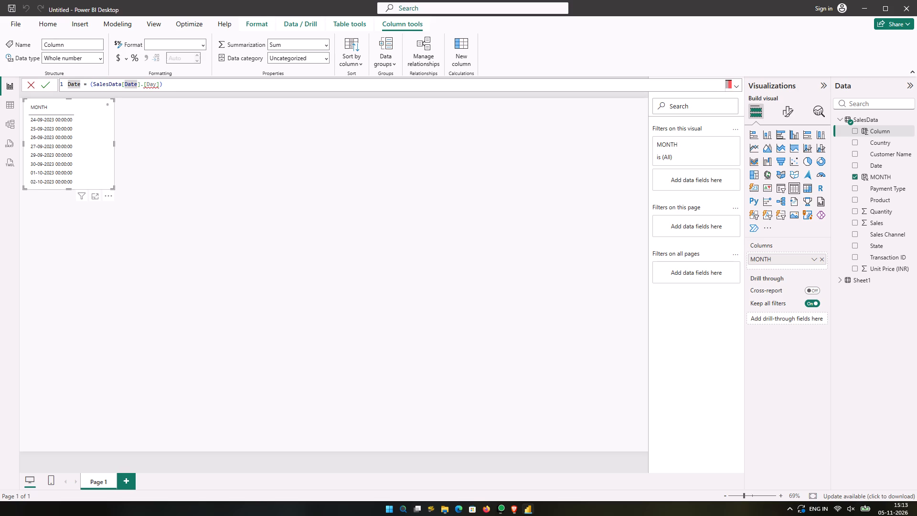
pyautogui.press('BackSpace')
pyautogui.press('BackSpace')
pyautogui.press('BackSpace')
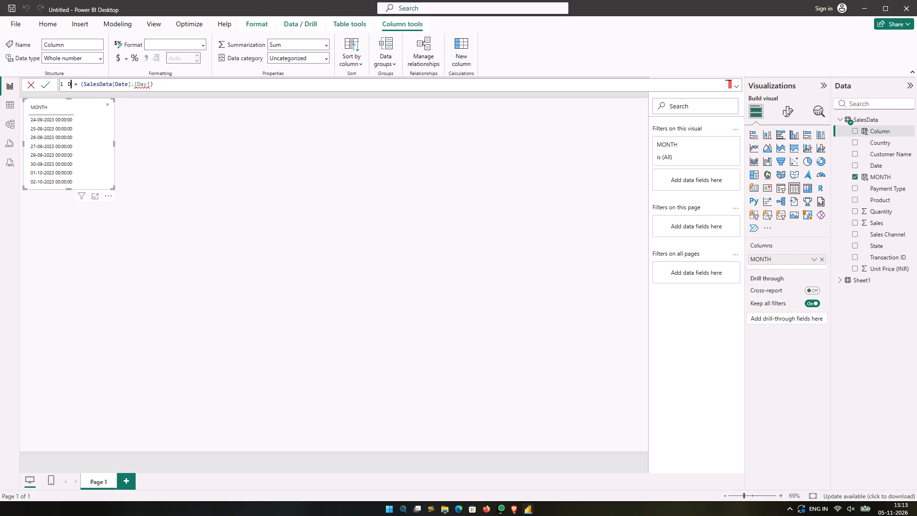
pyautogui.write('AY')
pyautogui.press('BackSpace')
pyautogui.press('BackSpace')
pyautogui.write('ay')
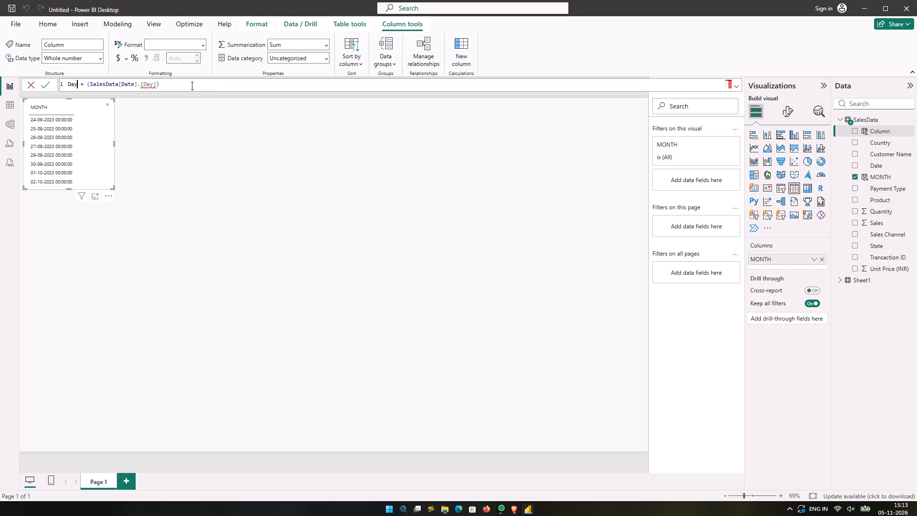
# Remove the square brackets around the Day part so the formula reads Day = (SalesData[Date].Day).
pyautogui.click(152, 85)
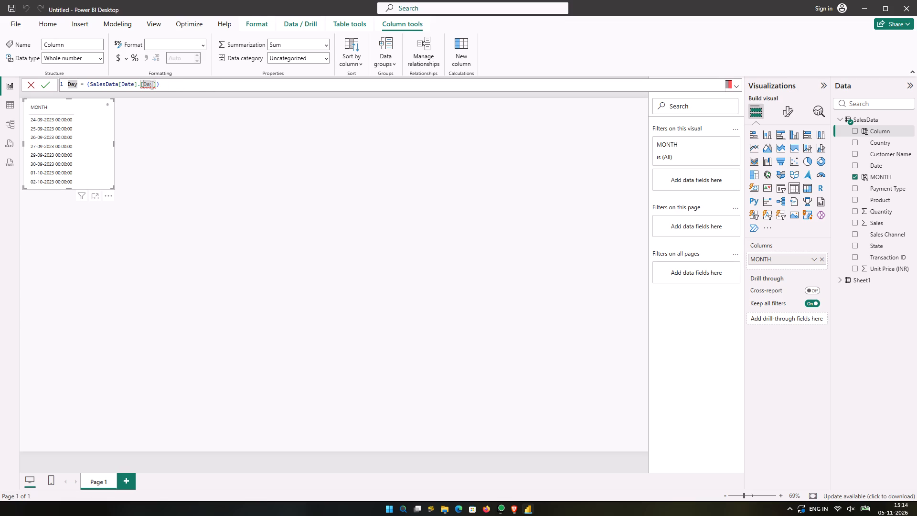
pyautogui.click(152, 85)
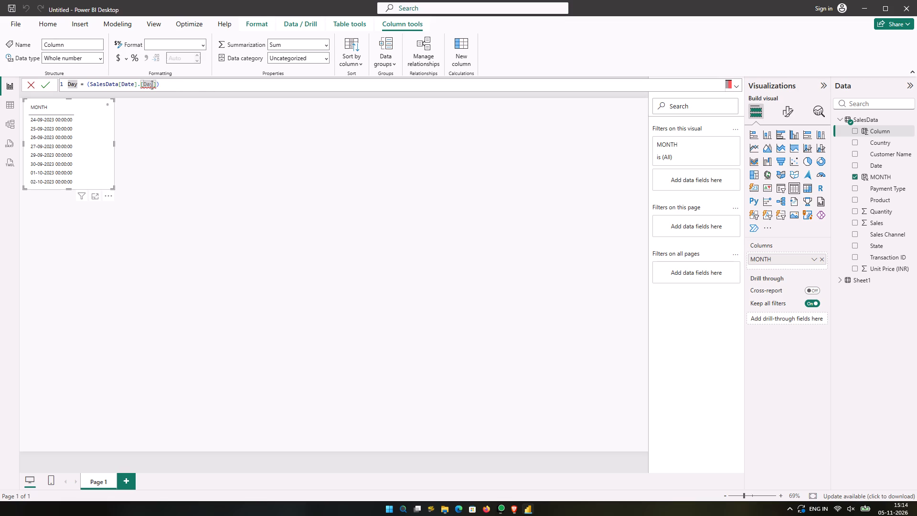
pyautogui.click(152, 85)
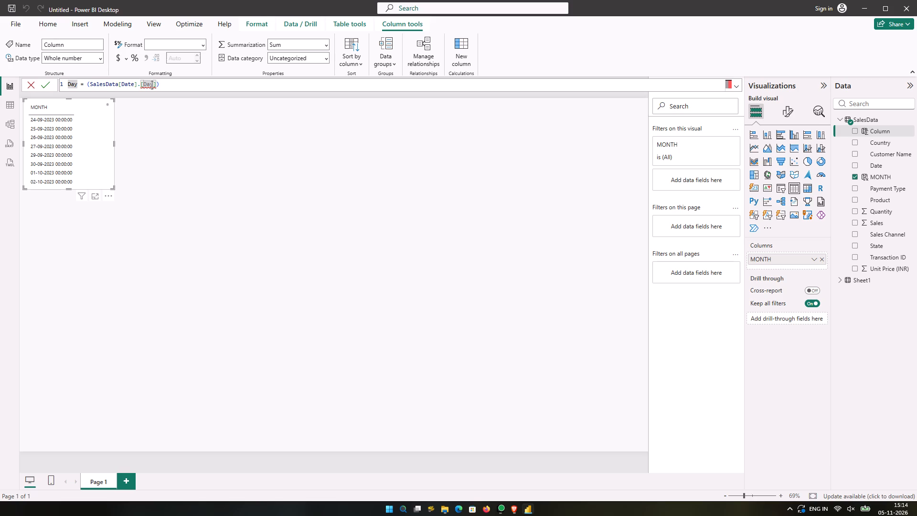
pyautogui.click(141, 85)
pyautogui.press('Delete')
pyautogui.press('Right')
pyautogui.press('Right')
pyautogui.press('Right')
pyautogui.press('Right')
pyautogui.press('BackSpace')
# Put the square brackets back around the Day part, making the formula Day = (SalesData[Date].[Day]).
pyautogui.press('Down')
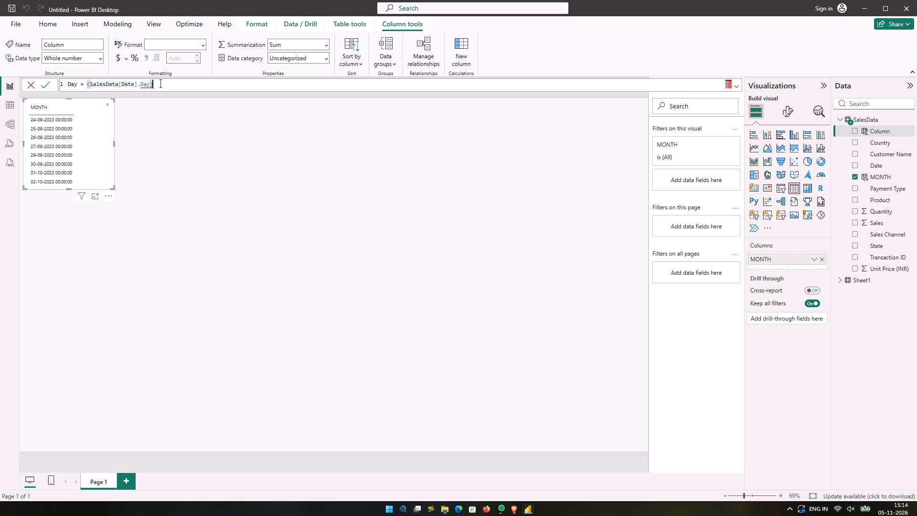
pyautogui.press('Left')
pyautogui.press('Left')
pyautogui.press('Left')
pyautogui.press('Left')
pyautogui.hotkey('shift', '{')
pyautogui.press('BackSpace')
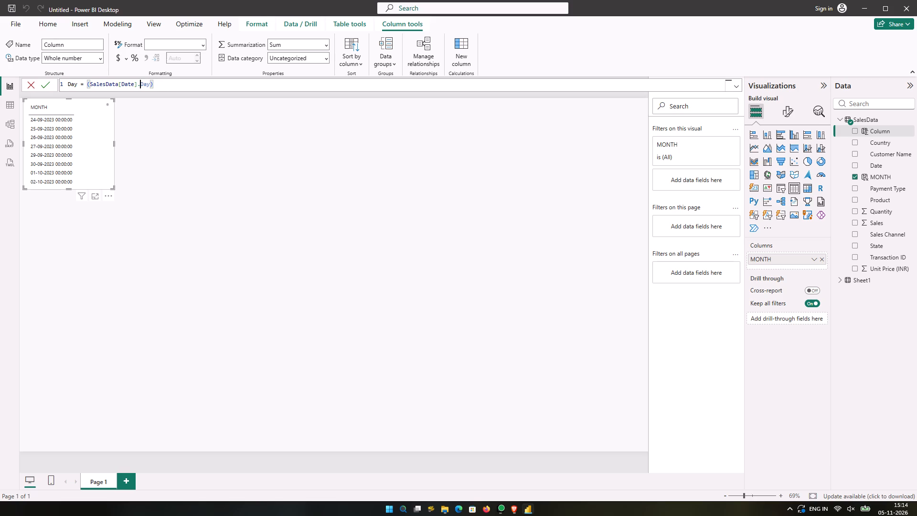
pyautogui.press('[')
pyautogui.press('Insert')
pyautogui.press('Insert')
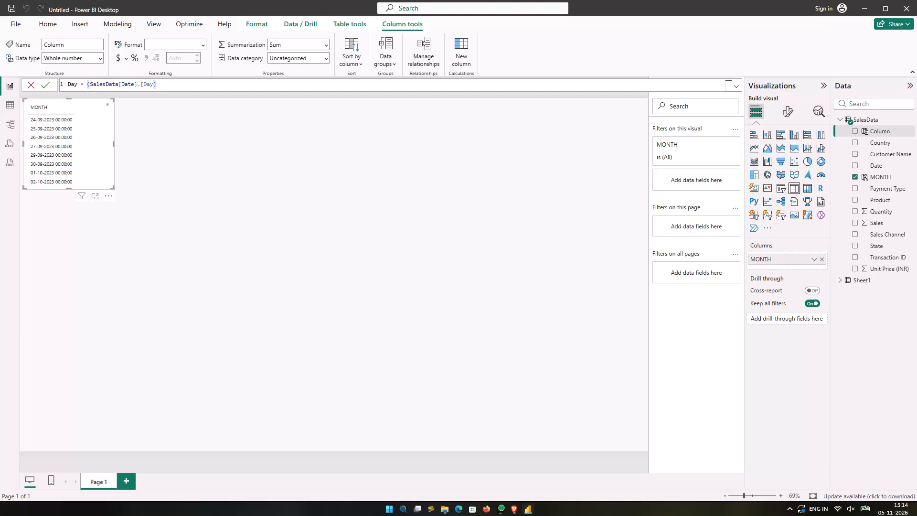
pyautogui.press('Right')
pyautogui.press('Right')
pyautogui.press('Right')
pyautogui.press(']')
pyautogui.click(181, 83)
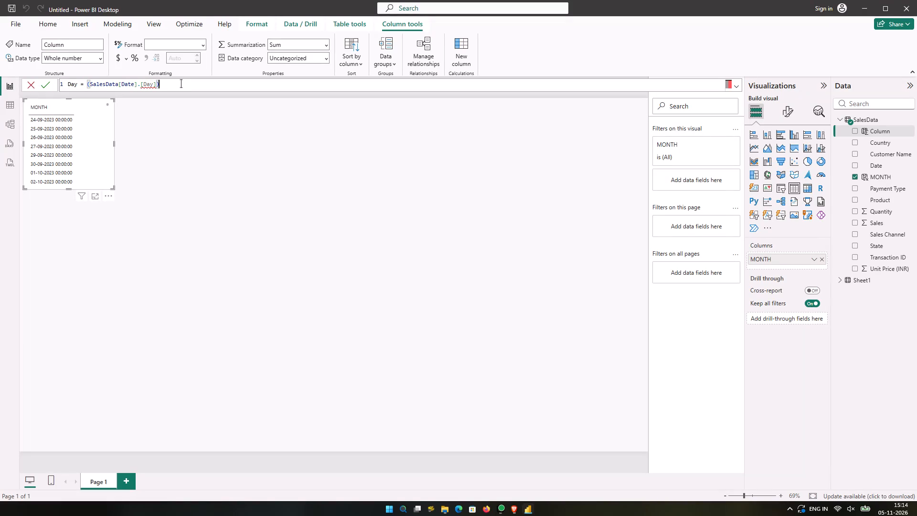
# Switch to the browser to review ChatGPT's suggested fix for the DAX date formula, and return to Power BI.
pyautogui.click(516, 512)
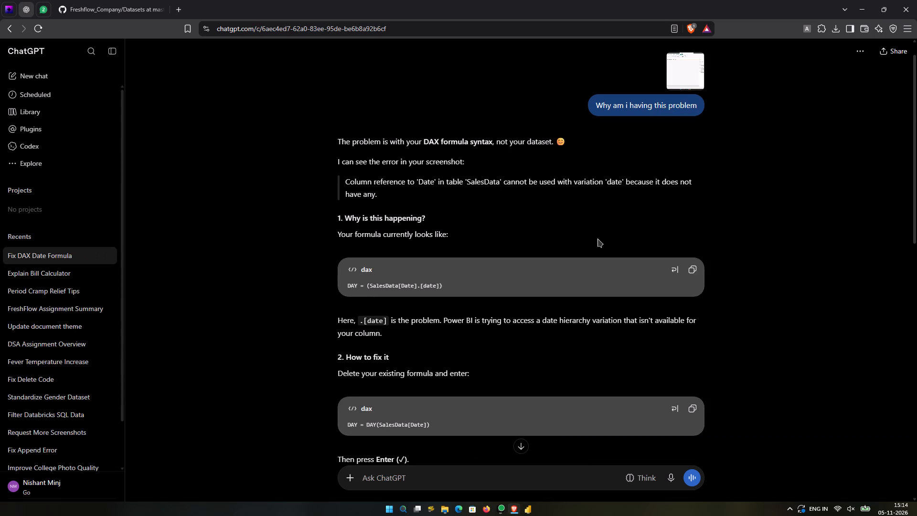
pyautogui.scroll(-3, 597, 238)
pyautogui.click(528, 512)
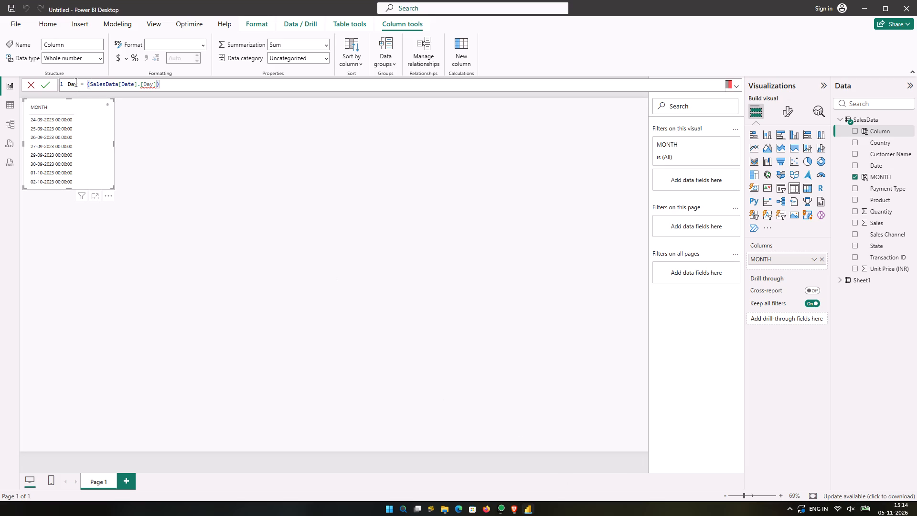
# Change the column name at the start of the formula to DAY in capitals.
pyautogui.click(76, 82)
pyautogui.press('BackSpace')
pyautogui.press('BackSpace')
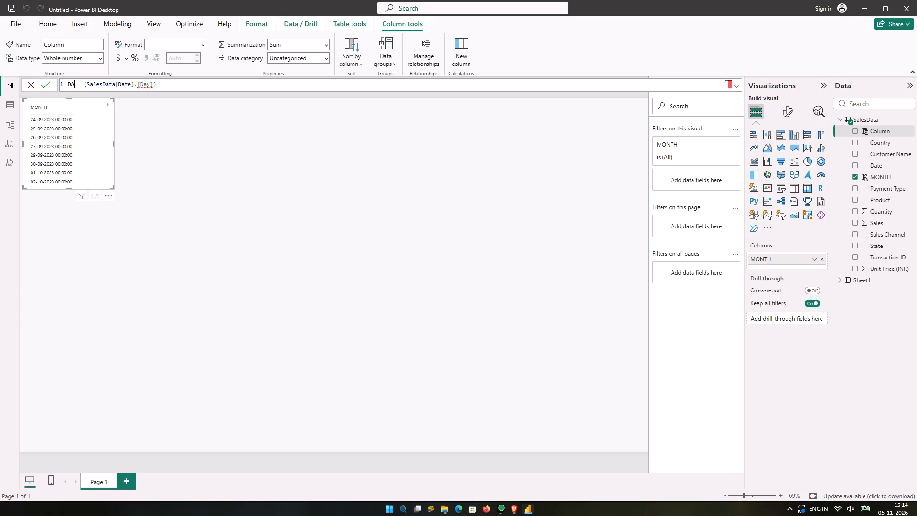
pyautogui.press('y')
pyautogui.press('y')
pyautogui.click(515, 512)
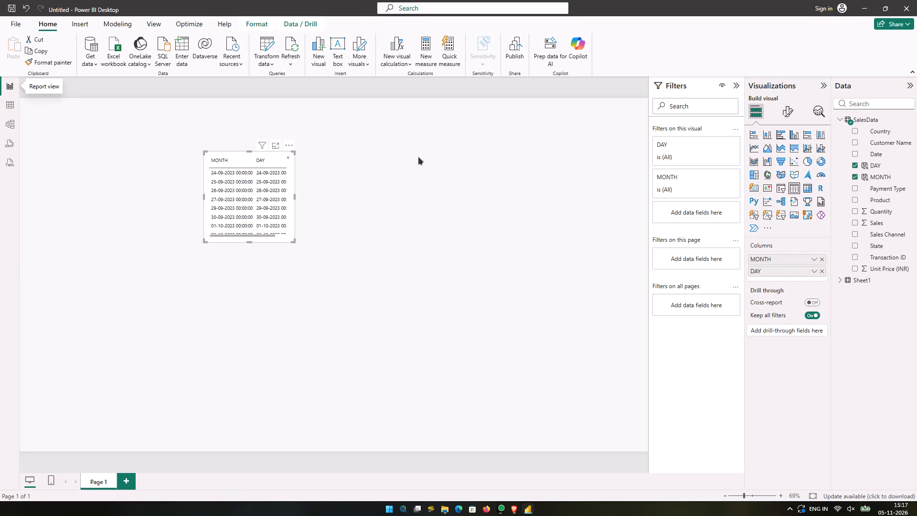
pyautogui.doubleClick(879, 162)
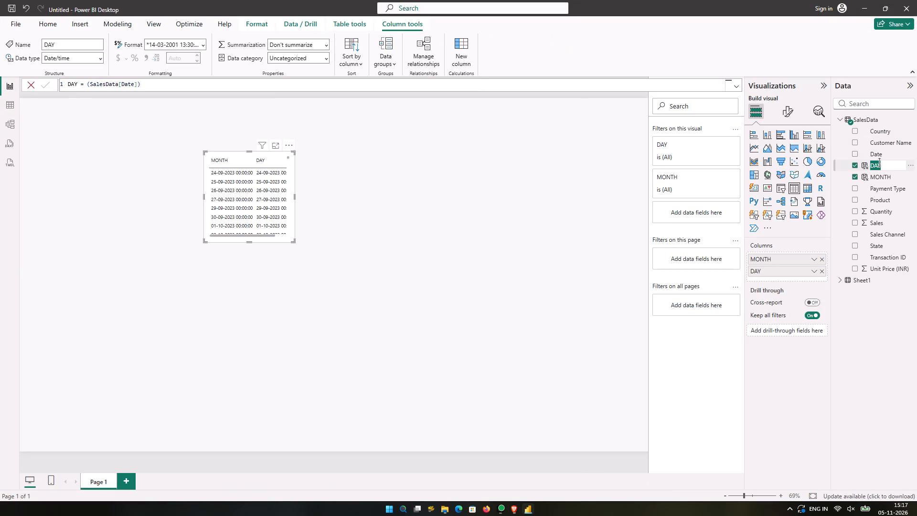
pyautogui.moveTo(181, 86); pyautogui.dragTo(0, 85)
pyautogui.moveTo(145, 85); pyautogui.dragTo(42, 73)
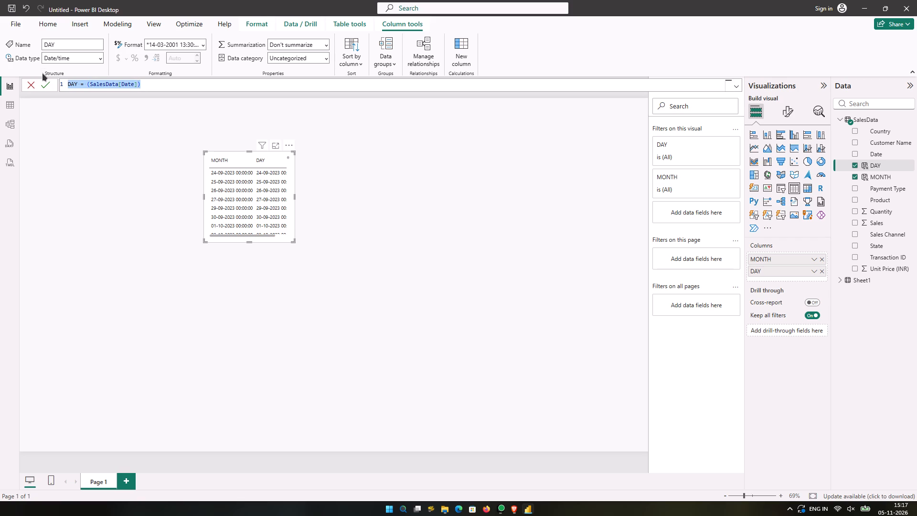
pyautogui.hotkey('ctrl', 'v')
pyautogui.press('Return')
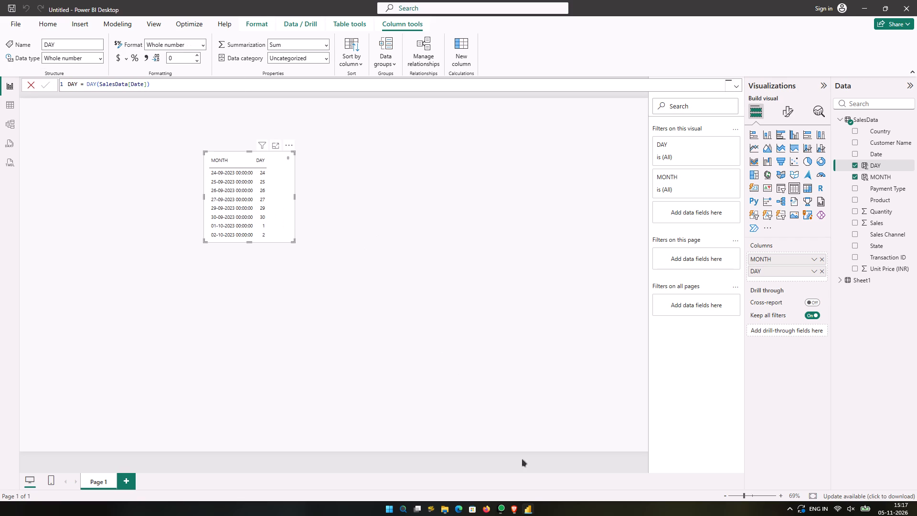
# Glance back at ChatGPT's reply, and in Power BI change the MONTH column's formula to MONTH = MONTH(SalesData[Date]).
pyautogui.click(515, 512)
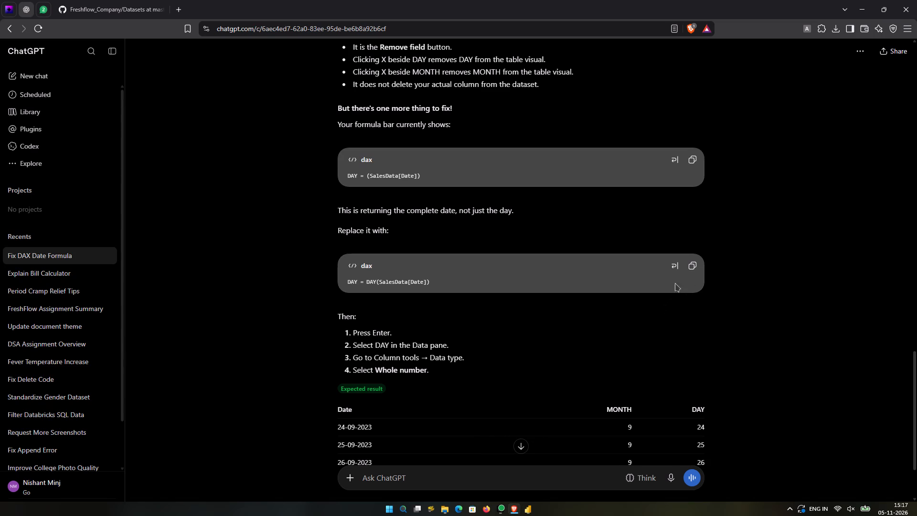
pyautogui.scroll(-1, 563, 335)
pyautogui.click(528, 515)
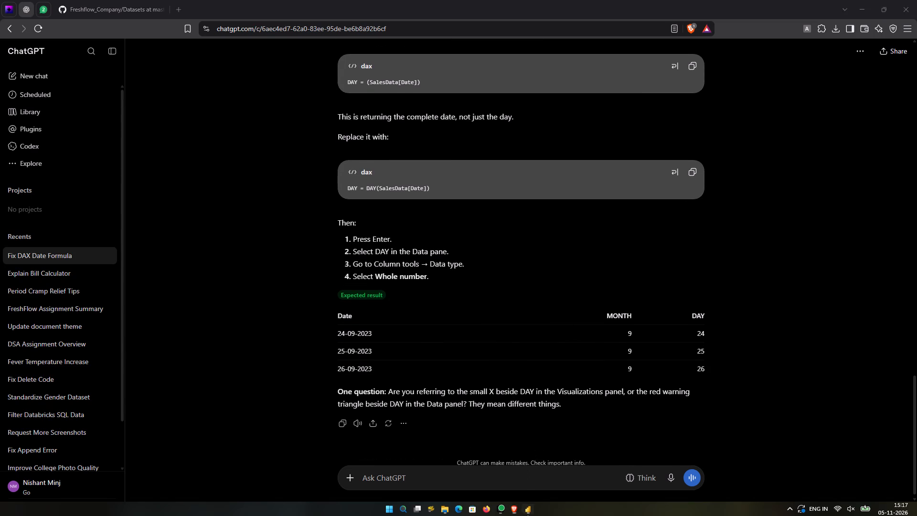
pyautogui.doubleClick(889, 177)
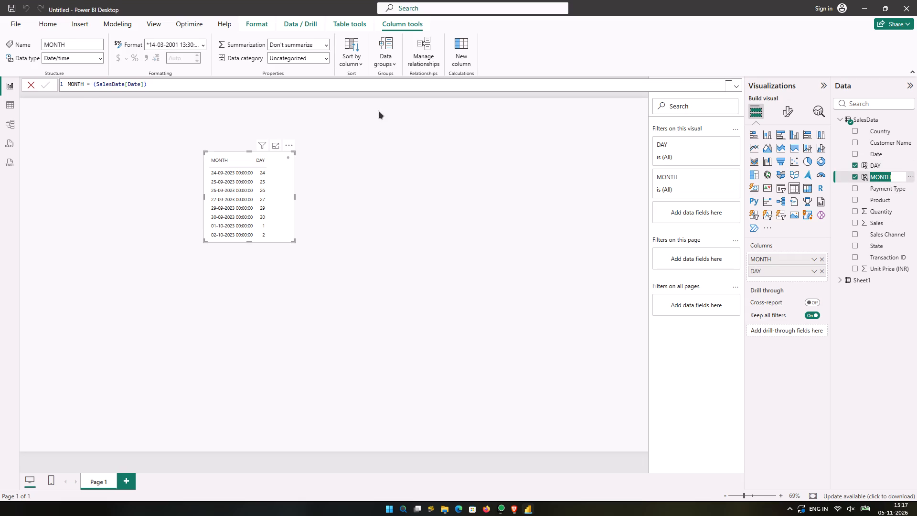
pyautogui.click(92, 85)
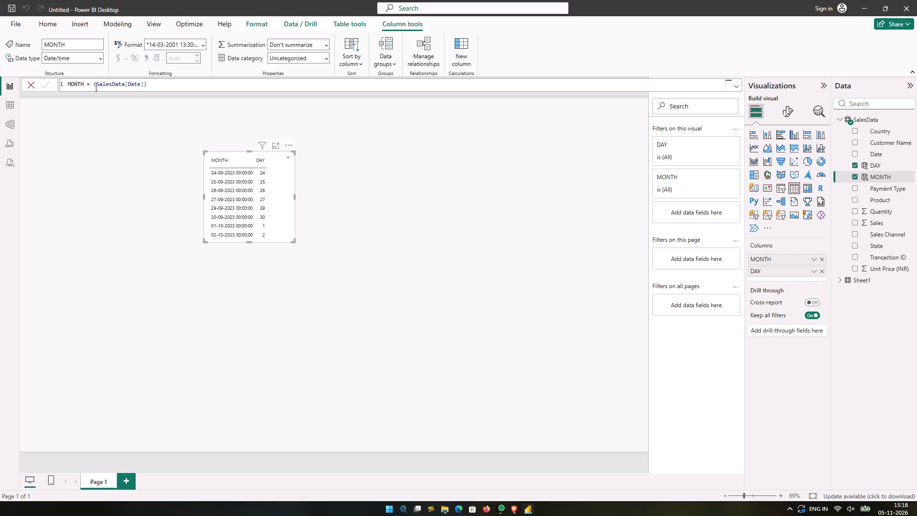
pyautogui.click(95, 86)
pyautogui.press('Left')
pyautogui.write('MONTH')
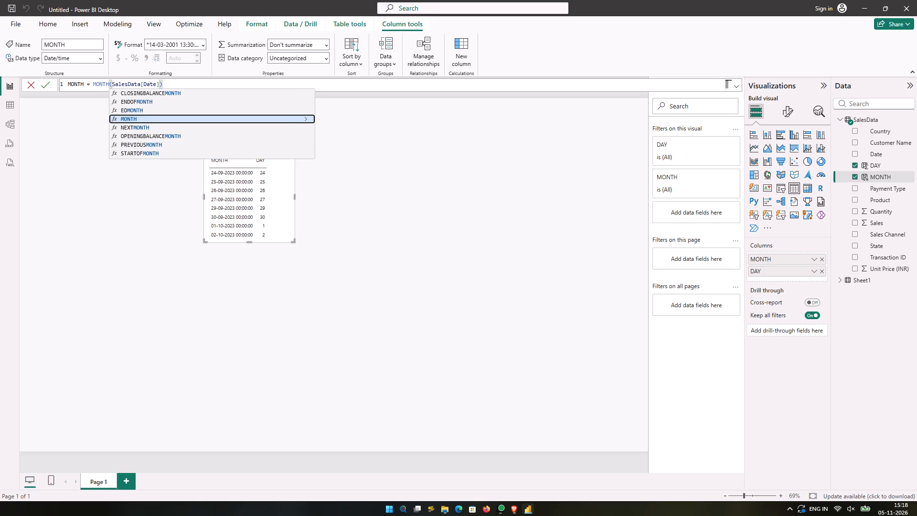
pyautogui.click(284, 84)
pyautogui.press('Return')
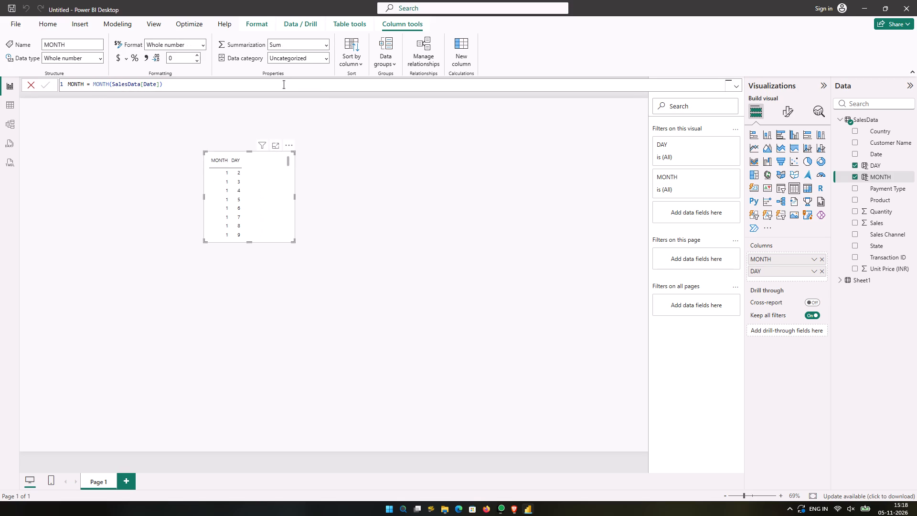
# Add a new column chart to the report page with the SalesData MONTH and DAY fields as its values.
pyautogui.click(419, 248)
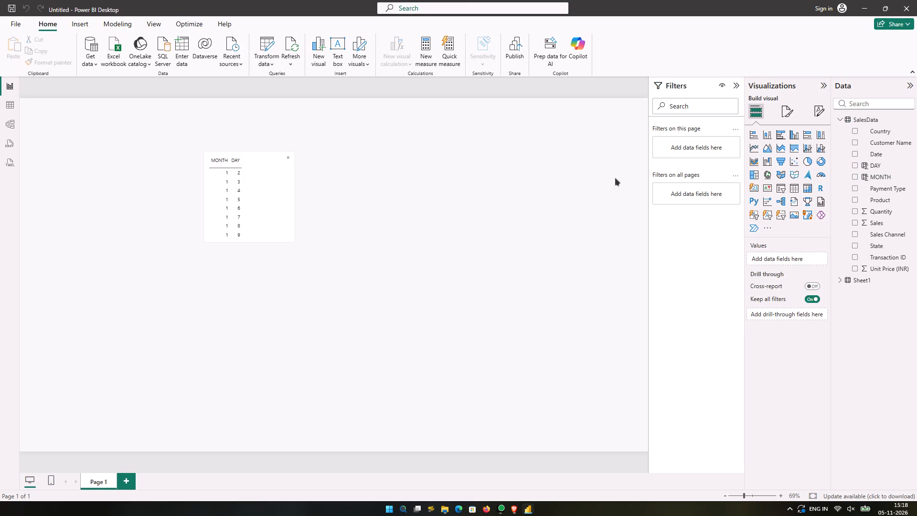
pyautogui.click(858, 167)
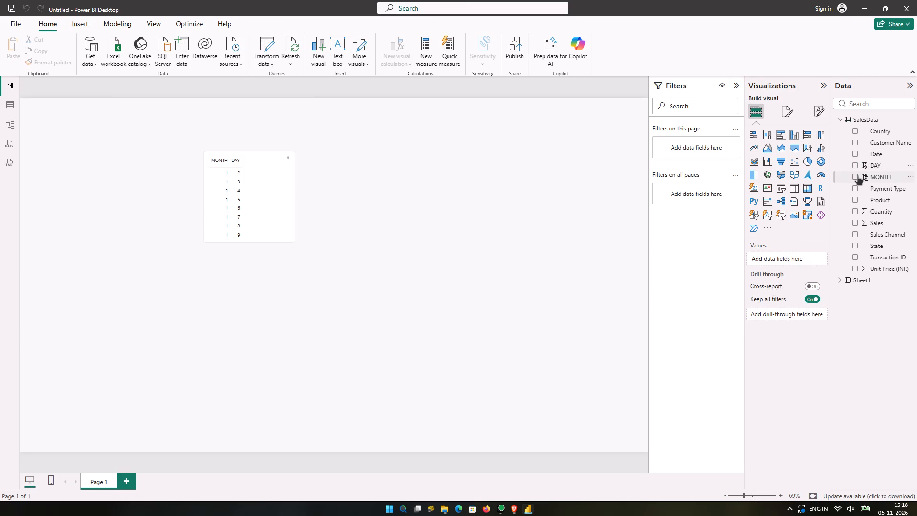
pyautogui.click(857, 175)
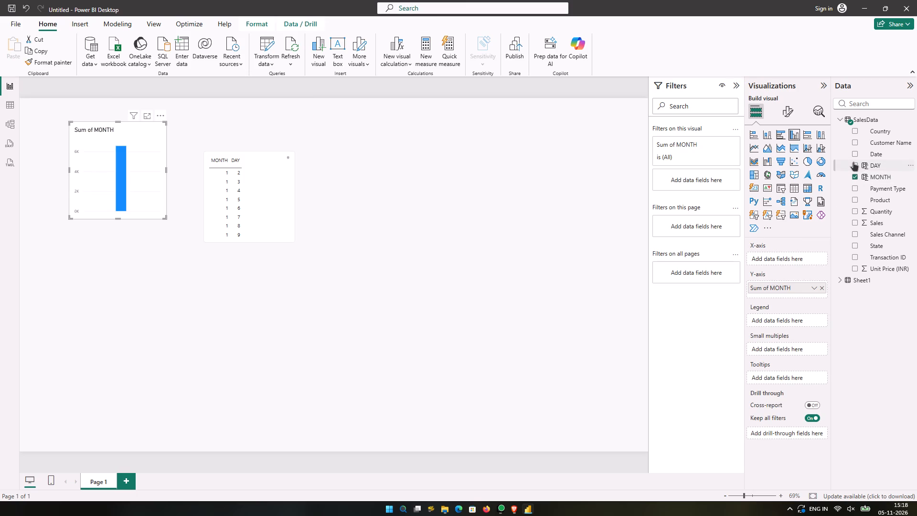
pyautogui.click(853, 161)
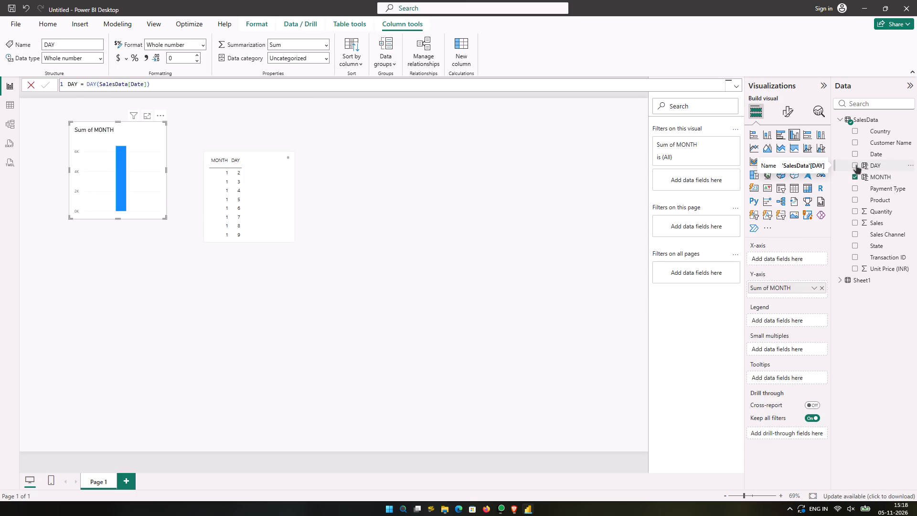
pyautogui.click(856, 164)
# Remove the old MONTH and DAY table visual from the report page.
pyautogui.click(278, 187)
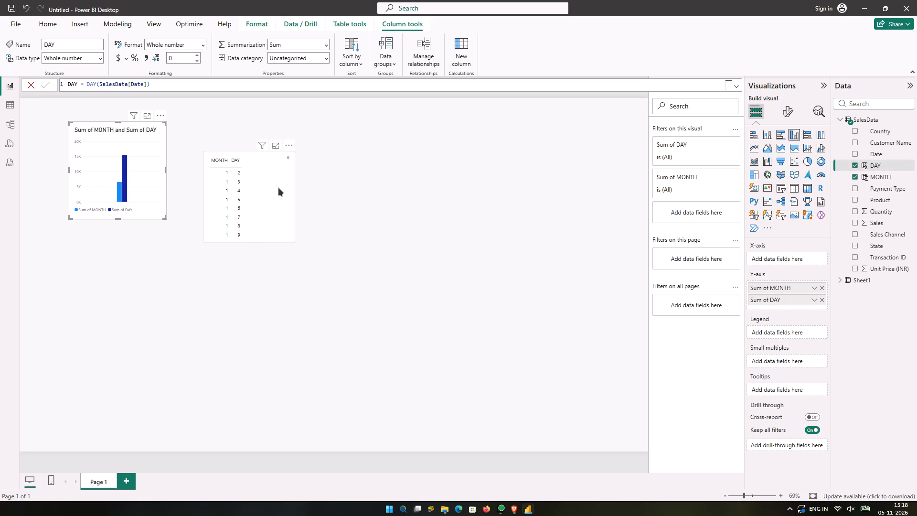
pyautogui.click(288, 148)
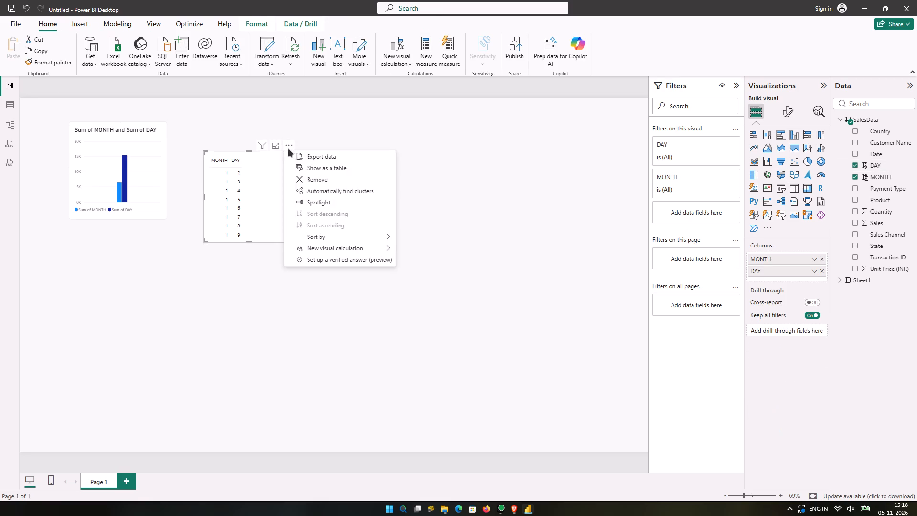
pyautogui.click(315, 179)
# Move the MONTH and DAY column chart horizontally toward the middle of the report page.
pyautogui.moveTo(158, 150); pyautogui.dragTo(264, 150)
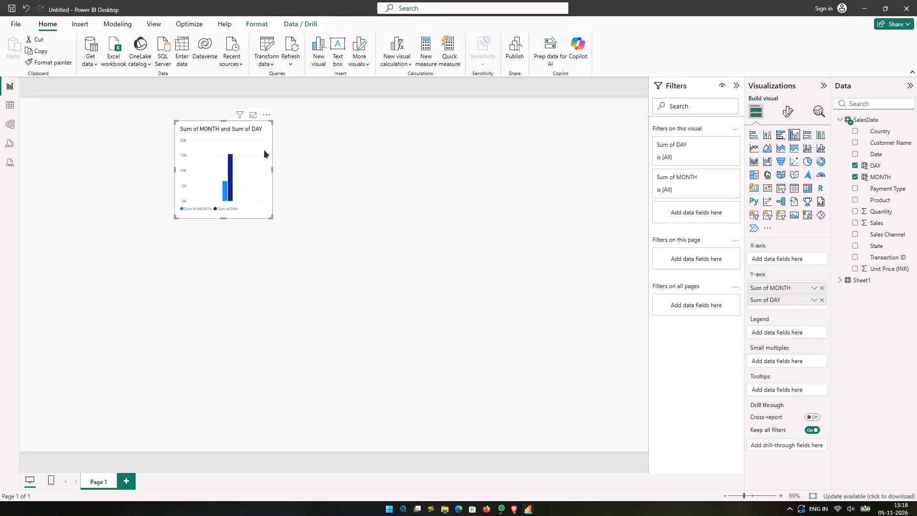
# Remove the MONTH and DAY column chart from the report page.
pyautogui.click(267, 115)
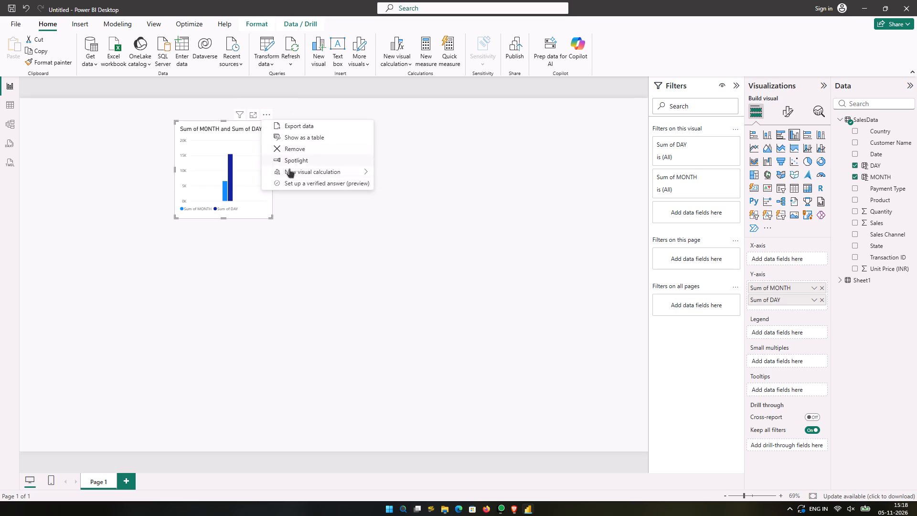
pyautogui.click(300, 147)
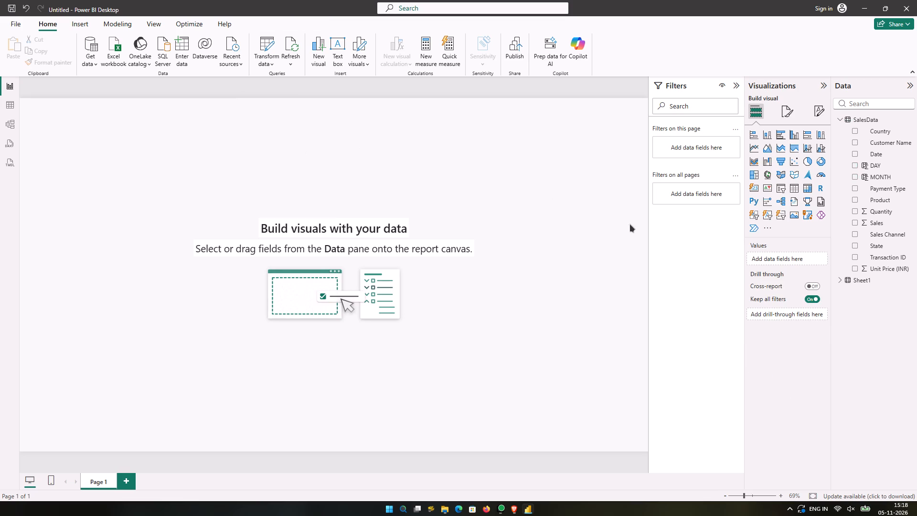
pyautogui.click(580, 252)
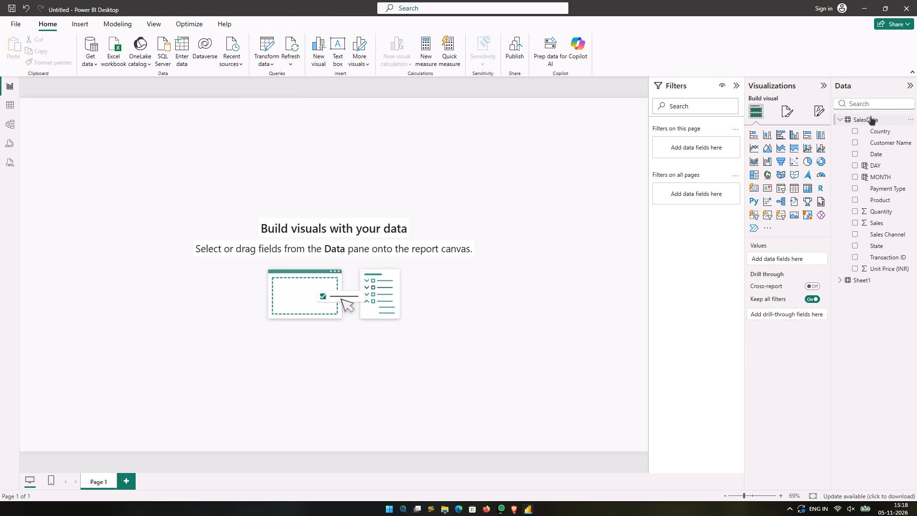
# Create a new measure in the SalesData table with the formula Total_Sales = SUM(SalesData[Sales]).
pyautogui.rightClick(870, 116)
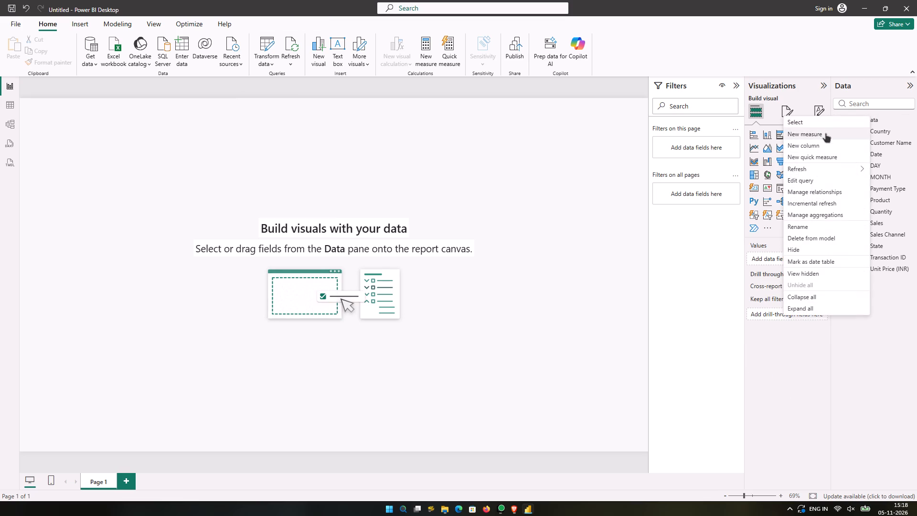
pyautogui.click(825, 134)
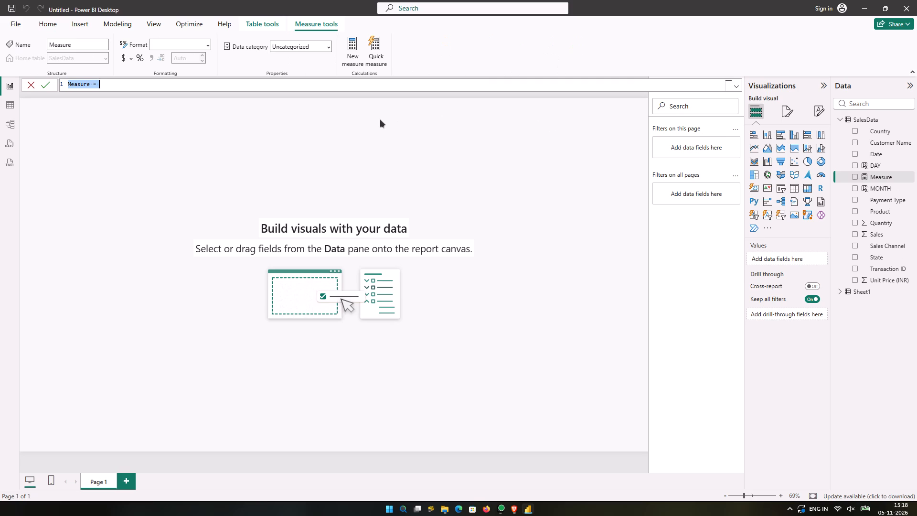
pyautogui.hotkey('shift', 's')
pyautogui.press('BackSpace')
pyautogui.write('SUM')
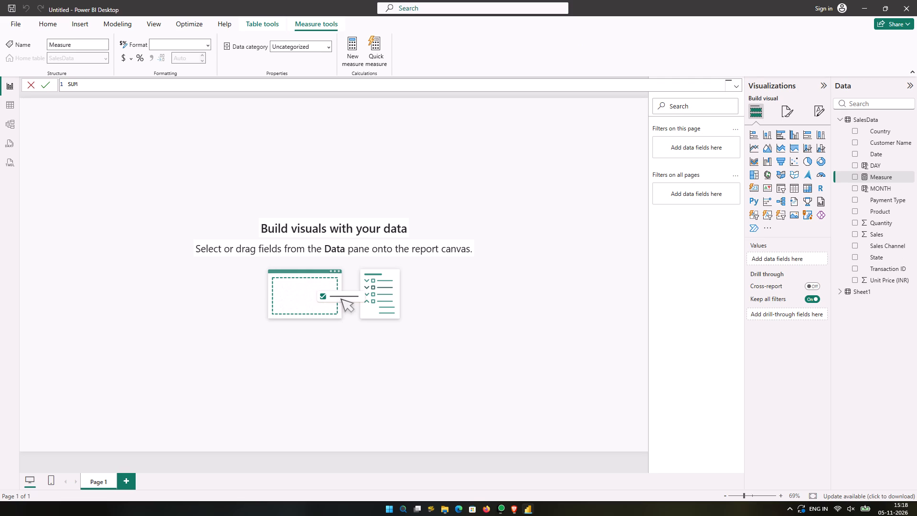
pyautogui.press('Left')
pyautogui.press('Left')
pyautogui.press('Left')
pyautogui.write('tOTAL_sALES')
pyautogui.press('BackSpace')
pyautogui.press('BackSpace')
pyautogui.write('Total_')
pyautogui.write('Sales =')
pyautogui.press('space')
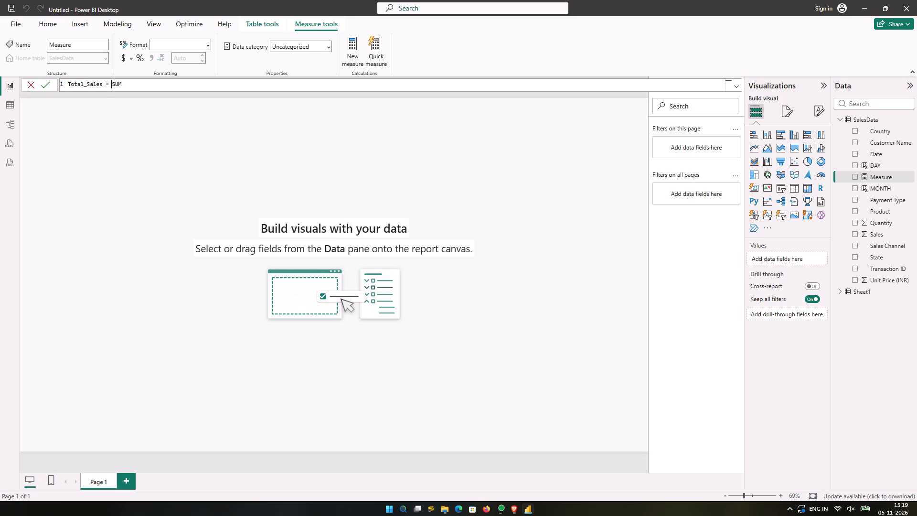
pyautogui.press('Right')
pyautogui.press('Right')
pyautogui.press('Right')
pyautogui.write('()')
pyautogui.press('Left')
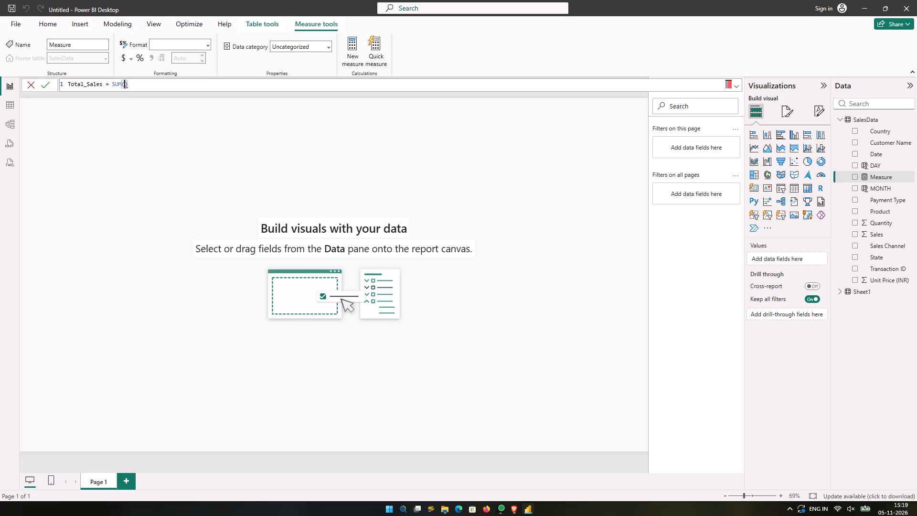
pyautogui.press('s')
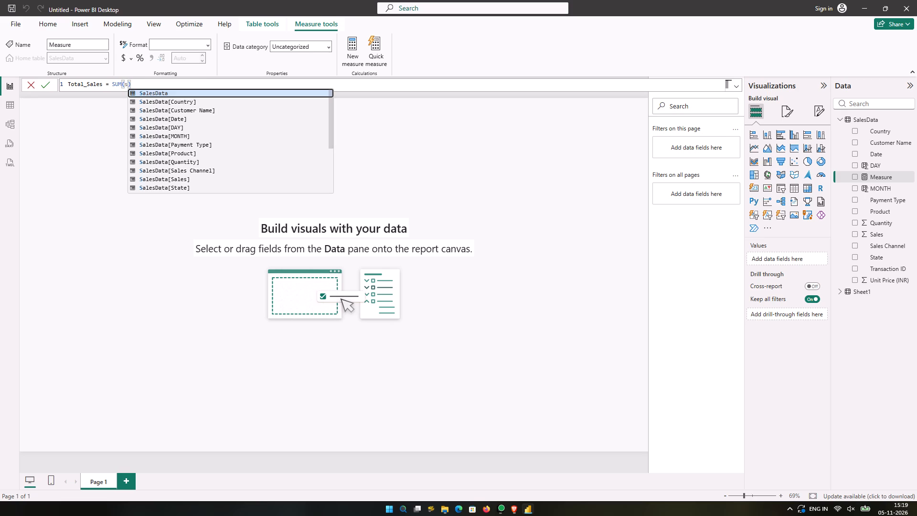
pyautogui.press('Return')
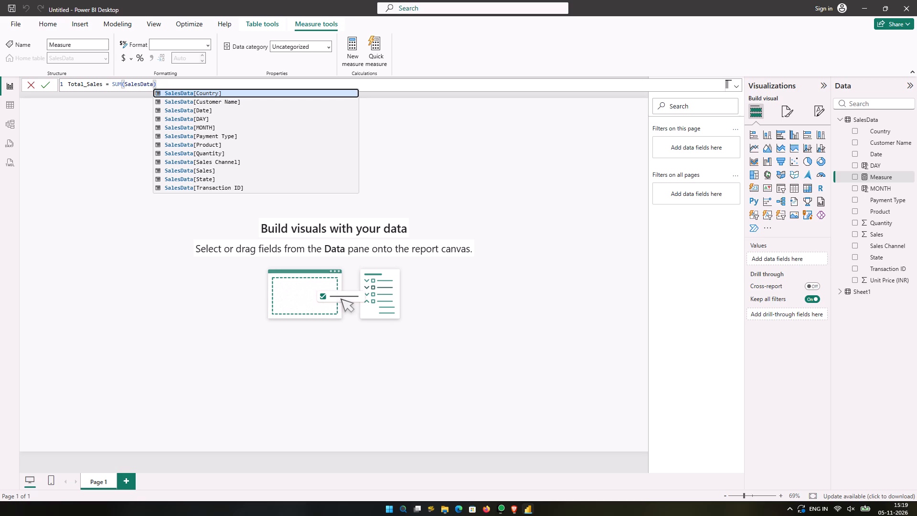
pyautogui.write('[]')
pyautogui.press('Left')
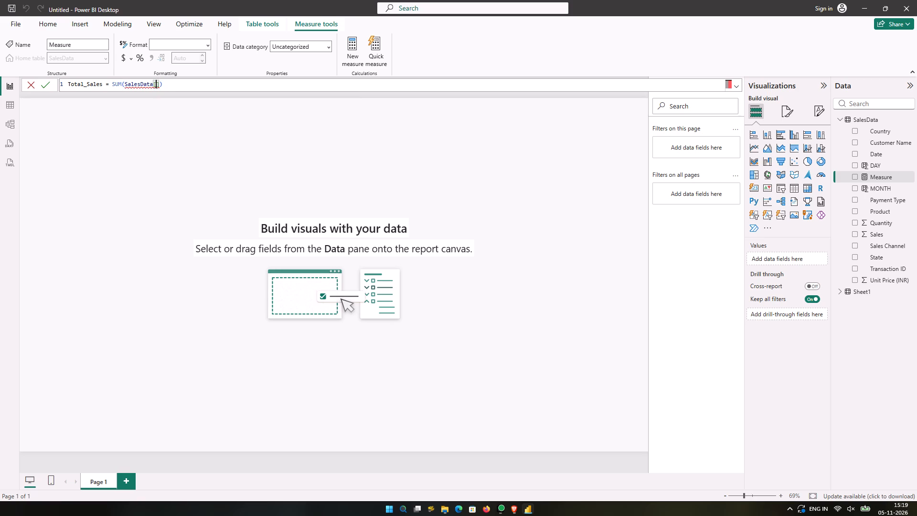
pyautogui.write('Sales')
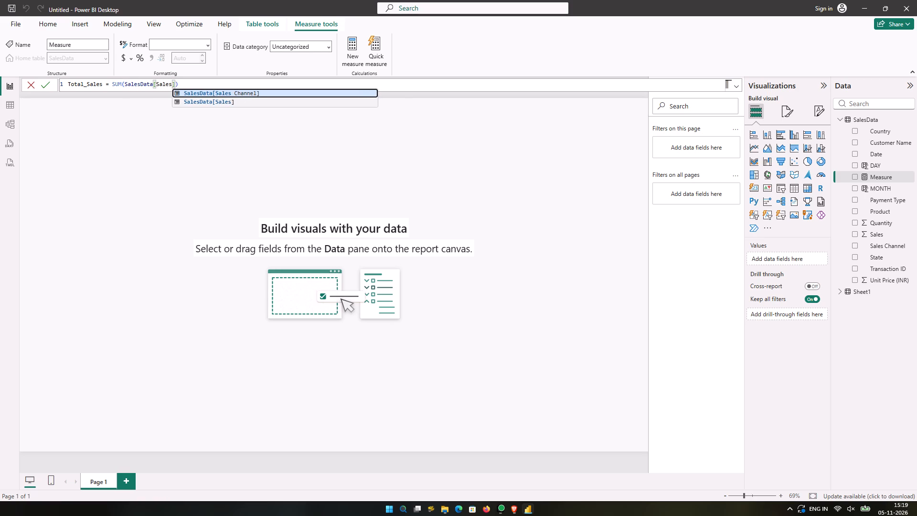
pyautogui.press('Return')
pyautogui.press('BackSpace')
pyautogui.press('BackSpace')
pyautogui.press('BackSpace')
pyautogui.press('BackSpace')
pyautogui.press('BackSpace')
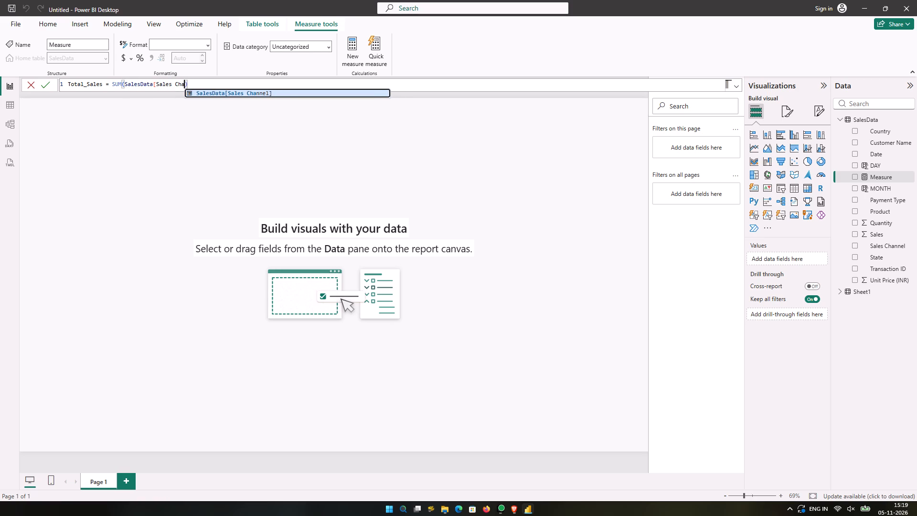
pyautogui.press('BackSpace')
pyautogui.press('BackSpace')
pyautogui.press('BackSpace')
pyautogui.press('BackSpace')
pyautogui.press('BackSpace')
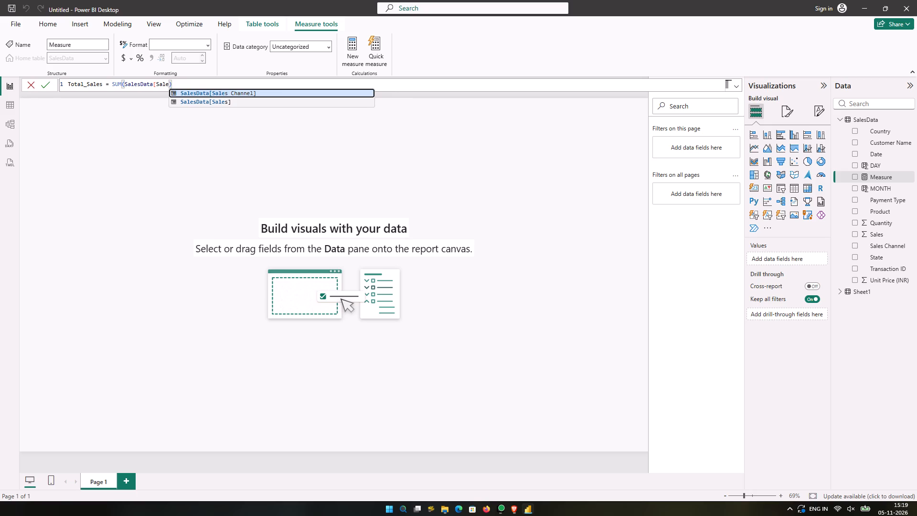
pyautogui.press('s')
pyautogui.hotkey('shift', '}')
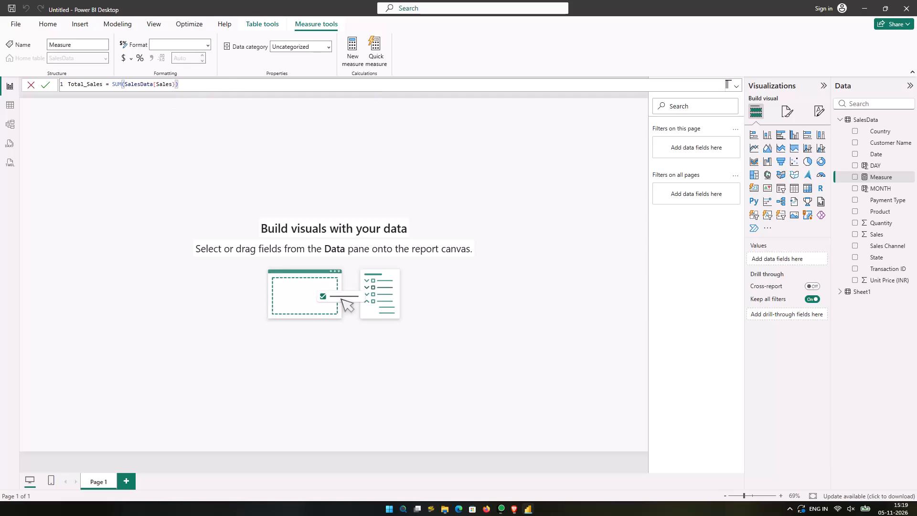
pyautogui.press('BackSpace')
pyautogui.press(']')
pyautogui.press('Right')
pyautogui.press('Return')
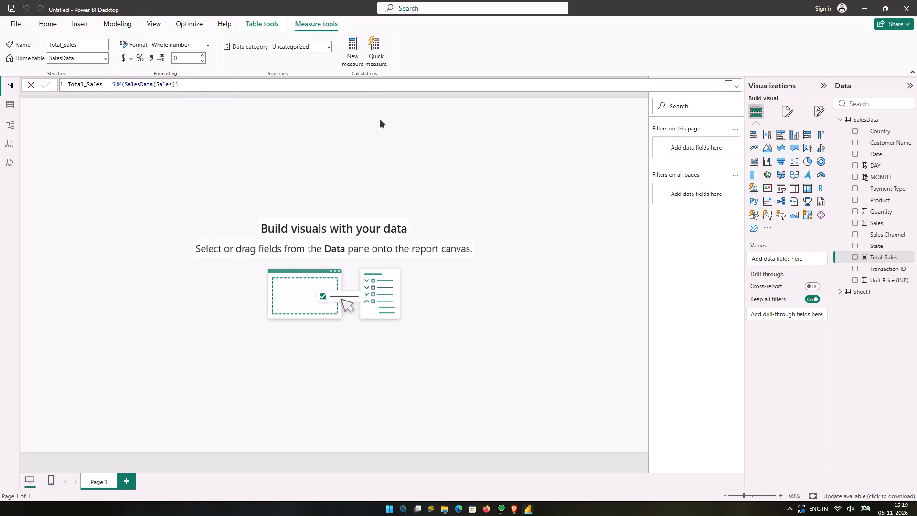
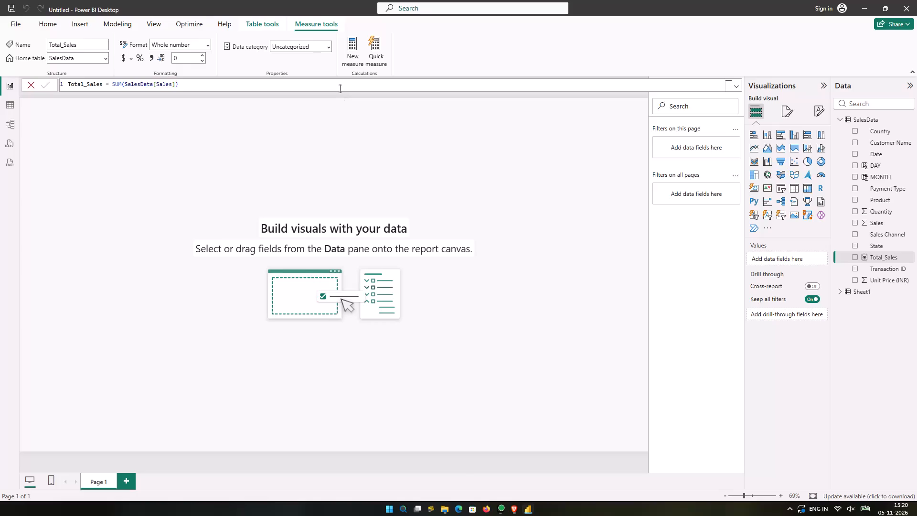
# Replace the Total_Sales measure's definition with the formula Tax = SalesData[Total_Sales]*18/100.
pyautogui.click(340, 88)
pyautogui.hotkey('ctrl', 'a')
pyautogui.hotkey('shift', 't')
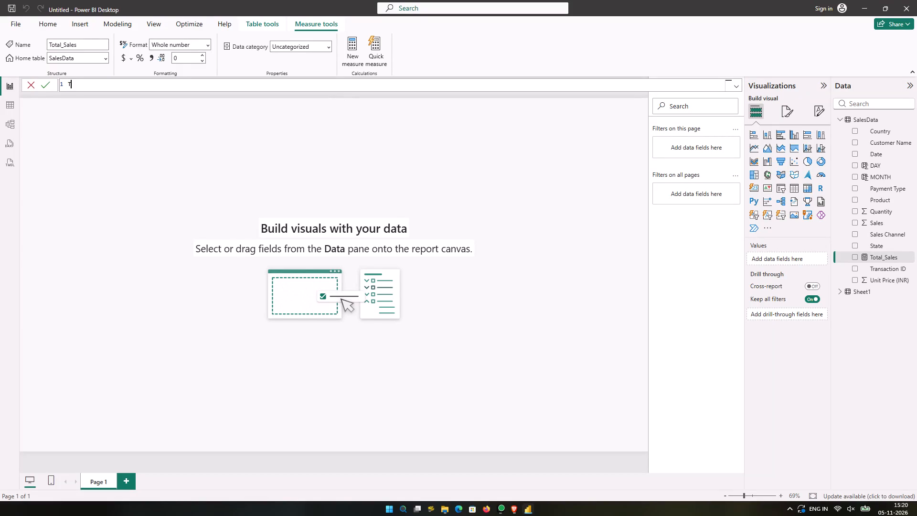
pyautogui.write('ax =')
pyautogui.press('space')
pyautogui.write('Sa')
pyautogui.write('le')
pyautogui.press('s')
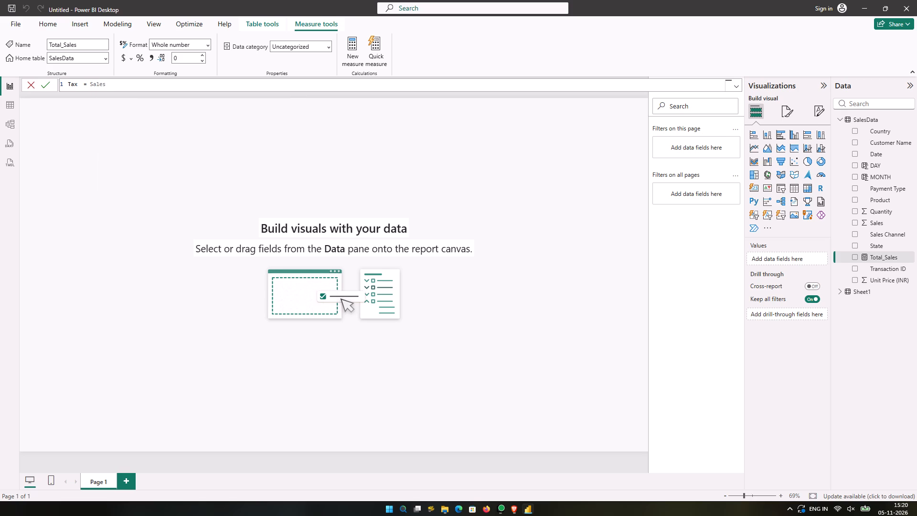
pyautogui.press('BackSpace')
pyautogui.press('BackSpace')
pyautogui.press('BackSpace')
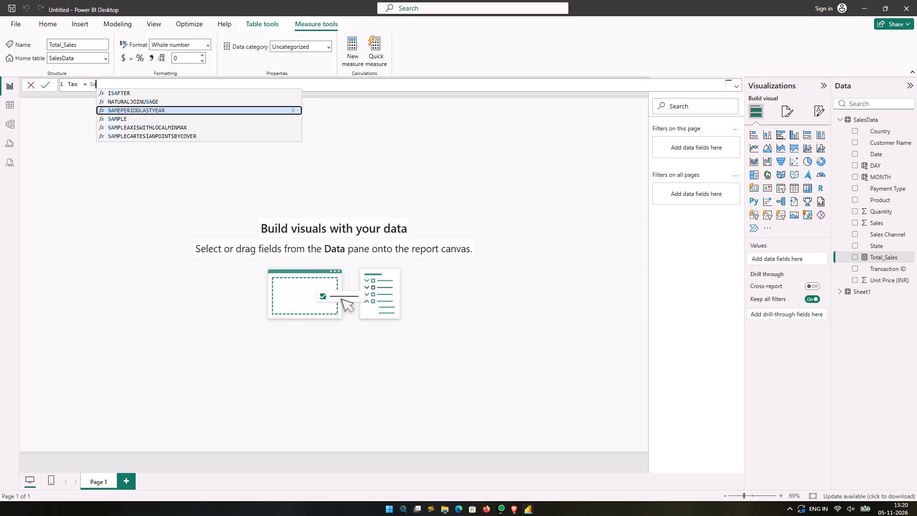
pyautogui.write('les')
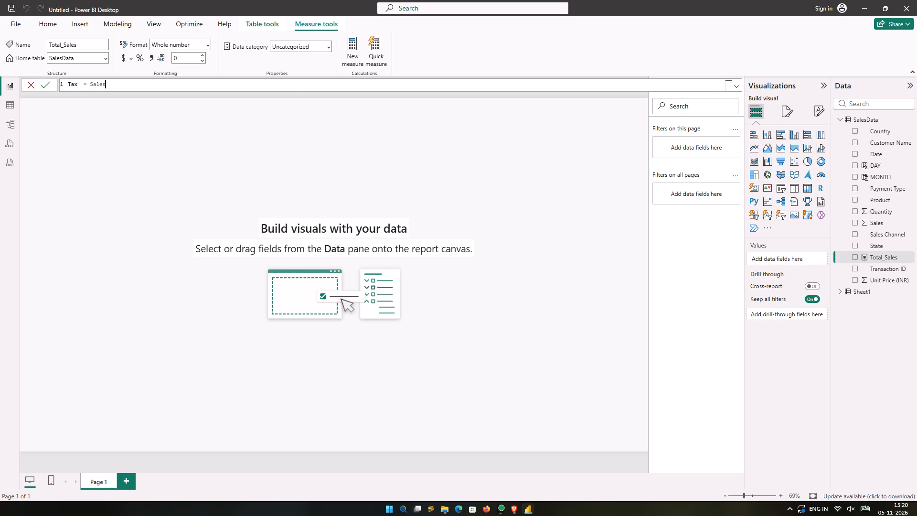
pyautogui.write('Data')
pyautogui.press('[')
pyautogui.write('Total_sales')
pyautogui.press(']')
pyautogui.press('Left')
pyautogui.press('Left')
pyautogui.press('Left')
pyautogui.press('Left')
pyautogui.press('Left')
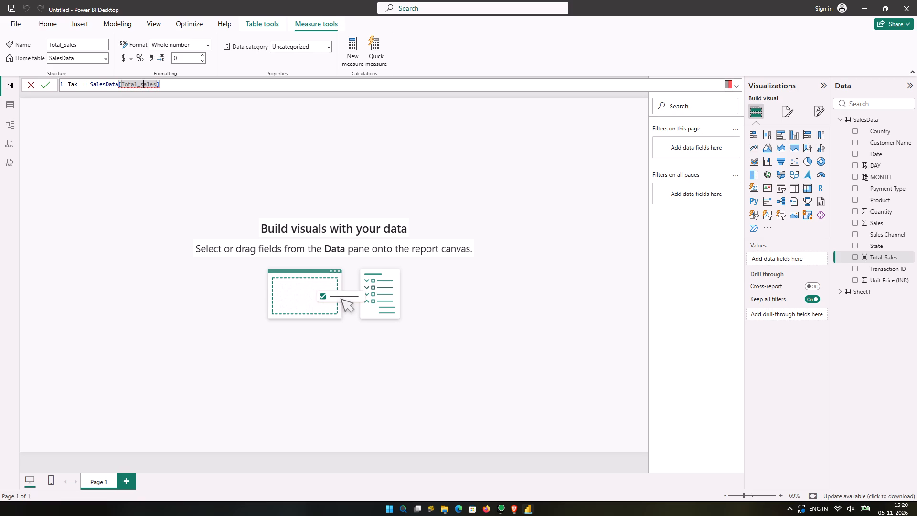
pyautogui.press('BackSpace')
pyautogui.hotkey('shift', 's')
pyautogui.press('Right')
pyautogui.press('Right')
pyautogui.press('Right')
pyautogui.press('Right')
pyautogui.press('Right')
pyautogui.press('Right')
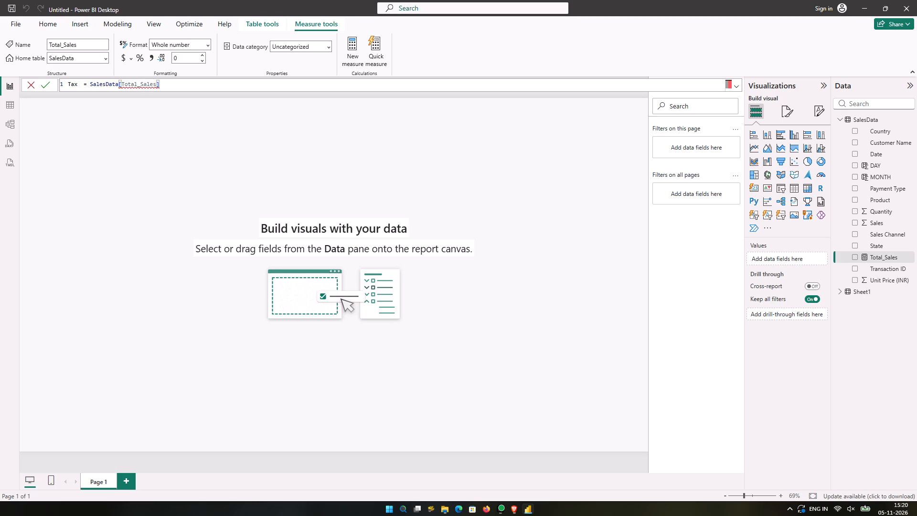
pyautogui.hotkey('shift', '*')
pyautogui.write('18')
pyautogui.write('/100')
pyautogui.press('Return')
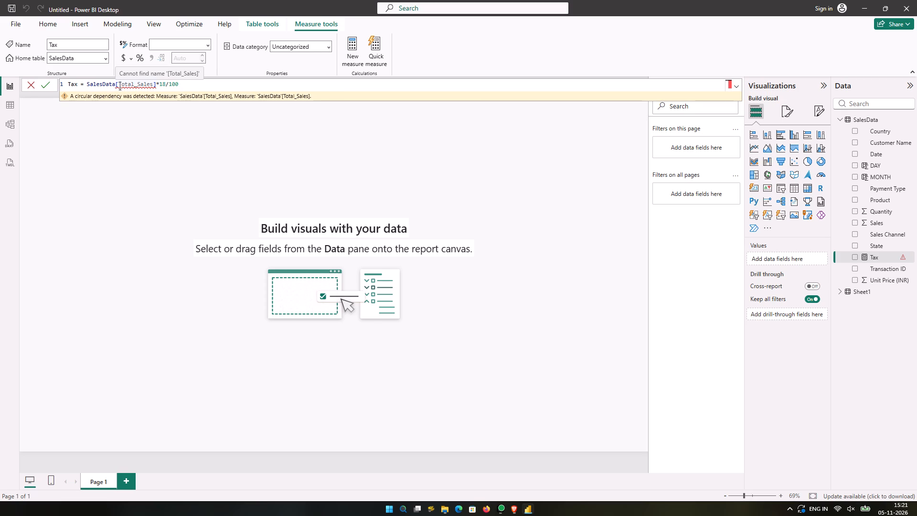
pyautogui.click(135, 86)
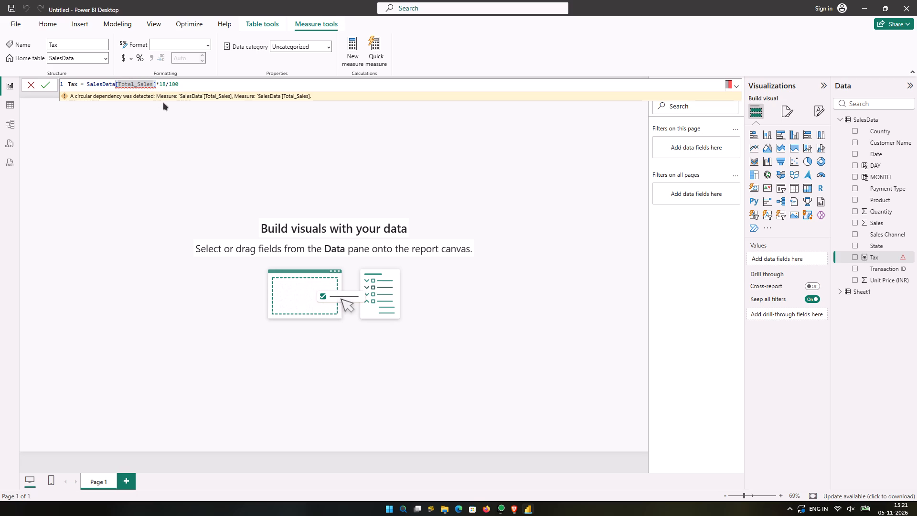
pyautogui.press('super+Print')
pyautogui.click(512, 513)
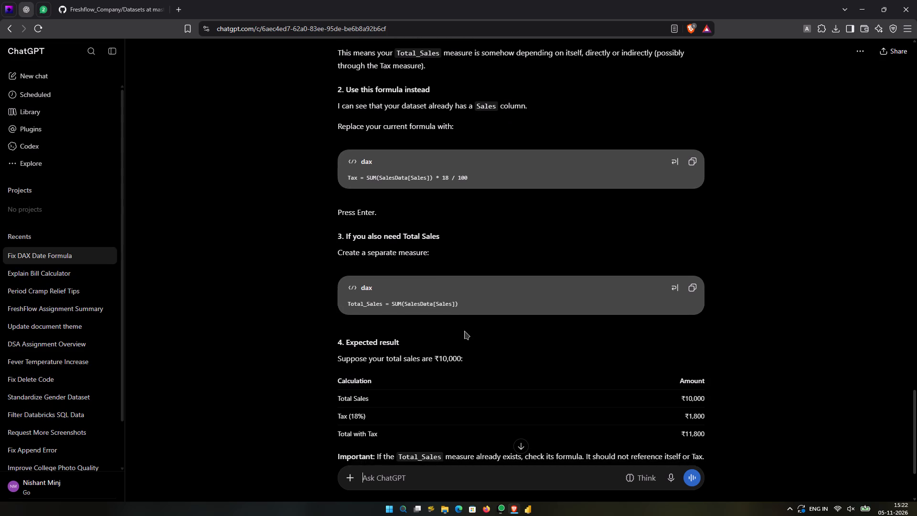
pyautogui.scroll(-1, 464, 331)
pyautogui.scroll(1, 464, 331)
pyautogui.click(689, 223)
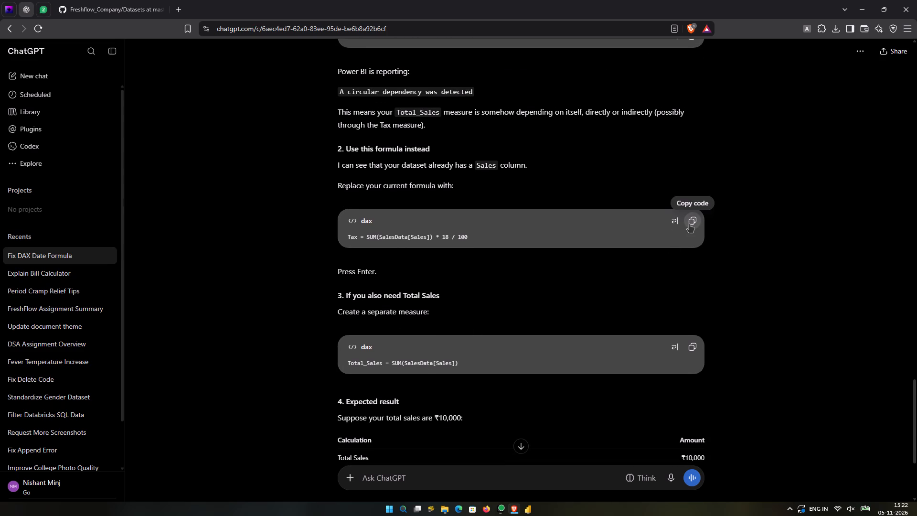
pyautogui.scroll(-3, 557, 296)
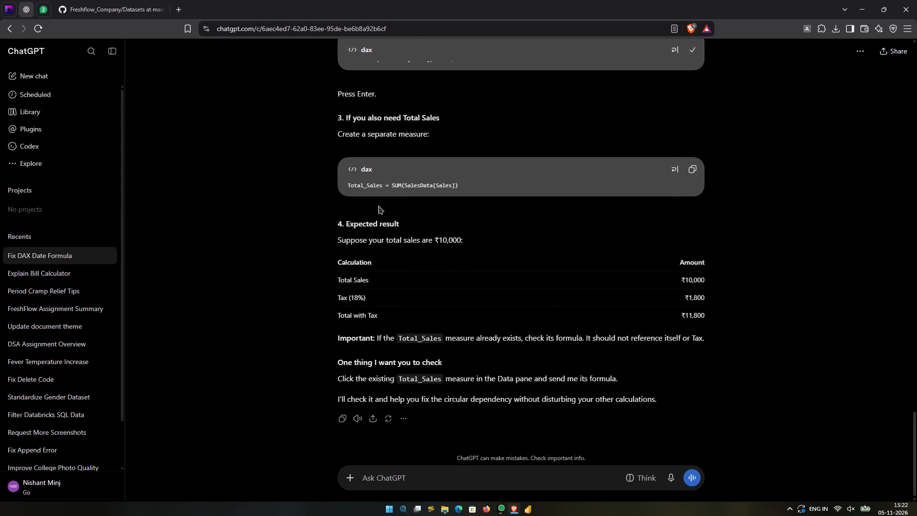
pyautogui.scroll(1, 378, 205)
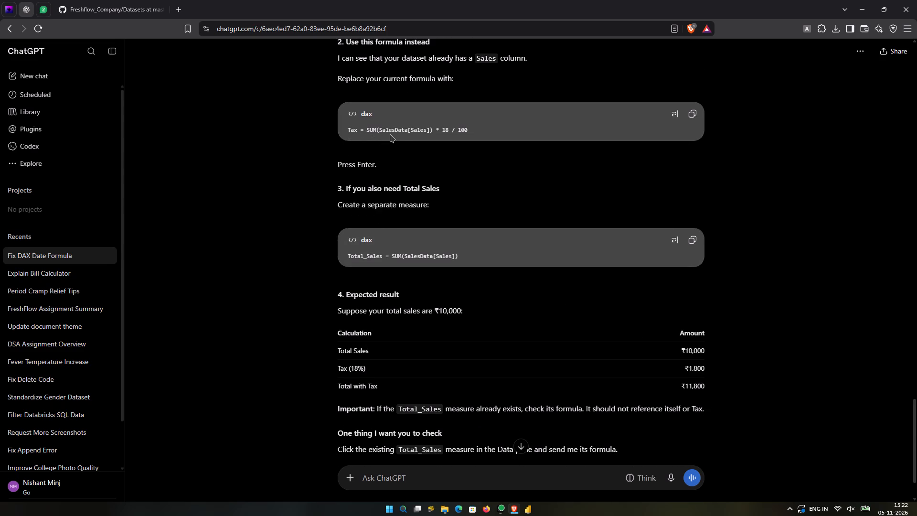
# Back in Power BI, replace the Tax measure's formula with the copied Tax = SUM(SalesData[Sales]) * 18 / 100.
pyautogui.click(529, 509)
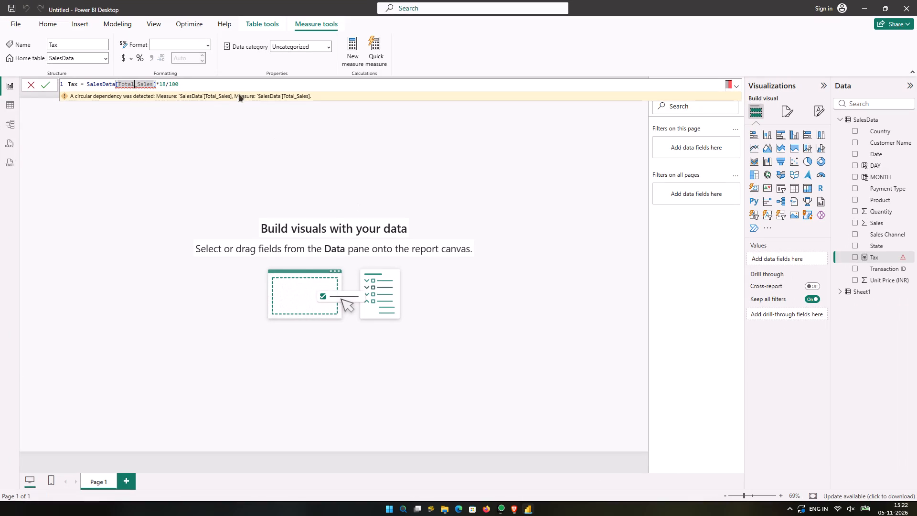
pyautogui.moveTo(234, 88); pyautogui.dragTo(63, 93)
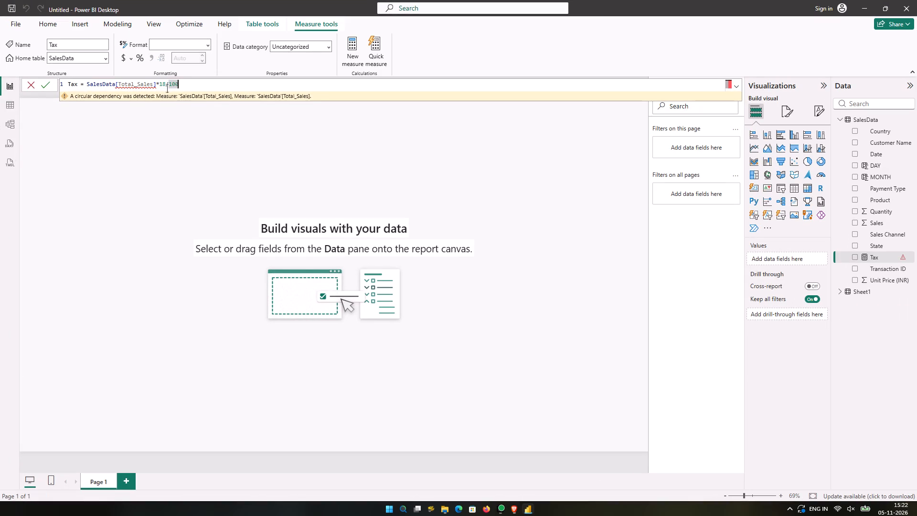
pyautogui.moveTo(182, 86); pyautogui.dragTo(67, 77)
pyautogui.press('BackSpace')
pyautogui.press('BackSpace')
pyautogui.press('BackSpace')
pyautogui.press('BackSpace')
pyautogui.press('BackSpace')
pyautogui.press('BackSpace')
pyautogui.press('BackSpace')
pyautogui.press('BackSpace')
pyautogui.press('BackSpace')
pyautogui.press('BackSpace')
pyautogui.press('BackSpace')
pyautogui.press('BackSpace')
pyautogui.press('BackSpace')
pyautogui.press('BackSpace')
pyautogui.press('BackSpace')
pyautogui.press('BackSpace')
pyautogui.press('BackSpace')
pyautogui.press('BackSpace')
pyautogui.press('BackSpace')
pyautogui.press('BackSpace')
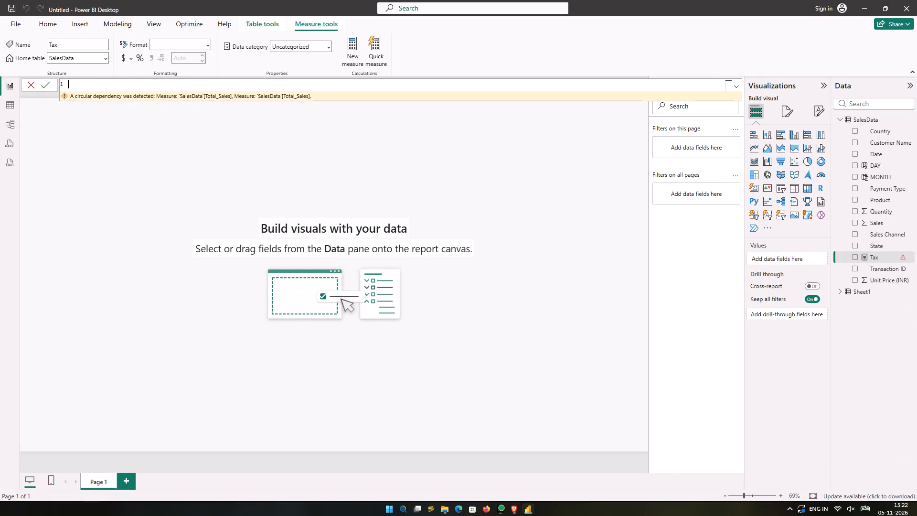
pyautogui.hotkey('ctrl', 'v')
pyautogui.press('Return')
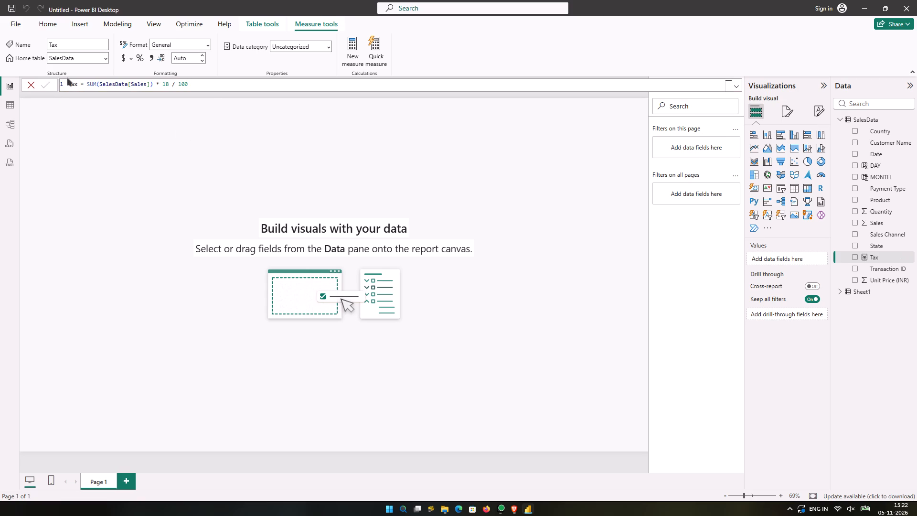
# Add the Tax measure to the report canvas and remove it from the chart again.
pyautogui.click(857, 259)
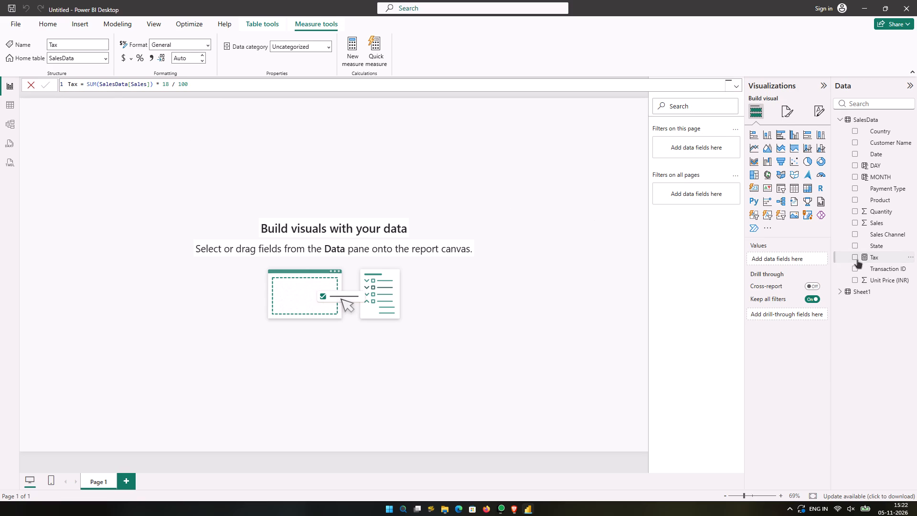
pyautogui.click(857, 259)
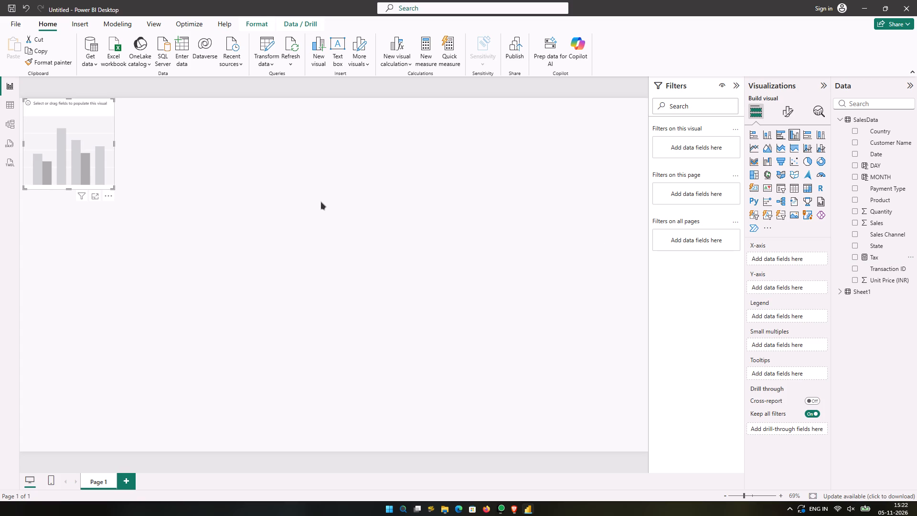
# Start a new measure in the SalesData table with the formula Total_Sales2 = SUMX(SalesData,SalesData[Quantity]*SalesData.
pyautogui.rightClick(855, 118)
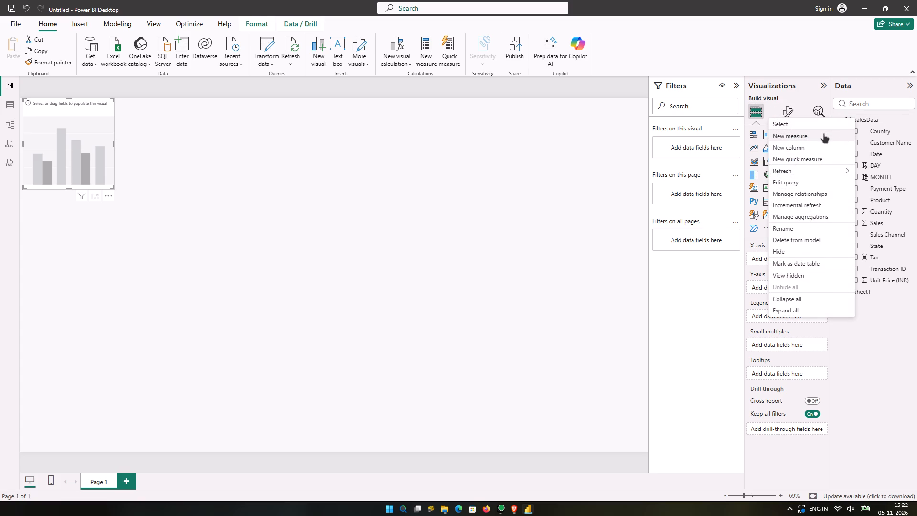
pyautogui.click(823, 133)
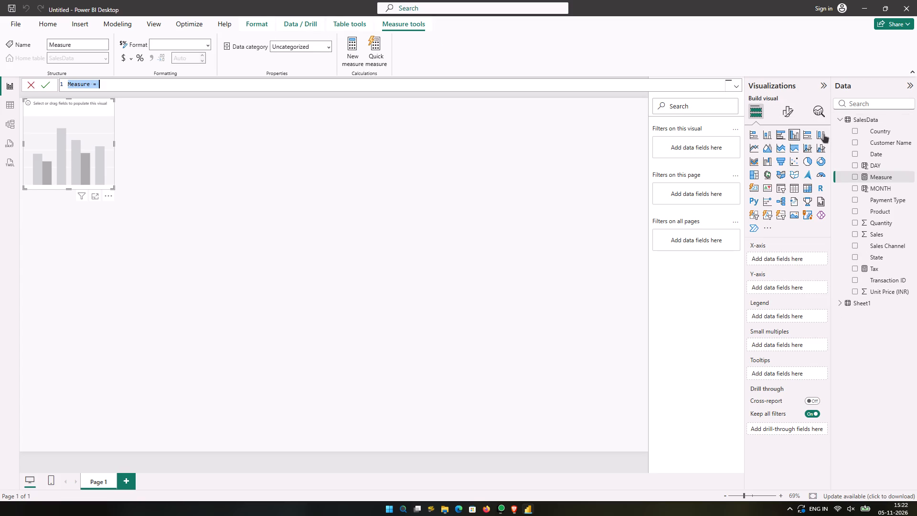
pyautogui.write('Tota')
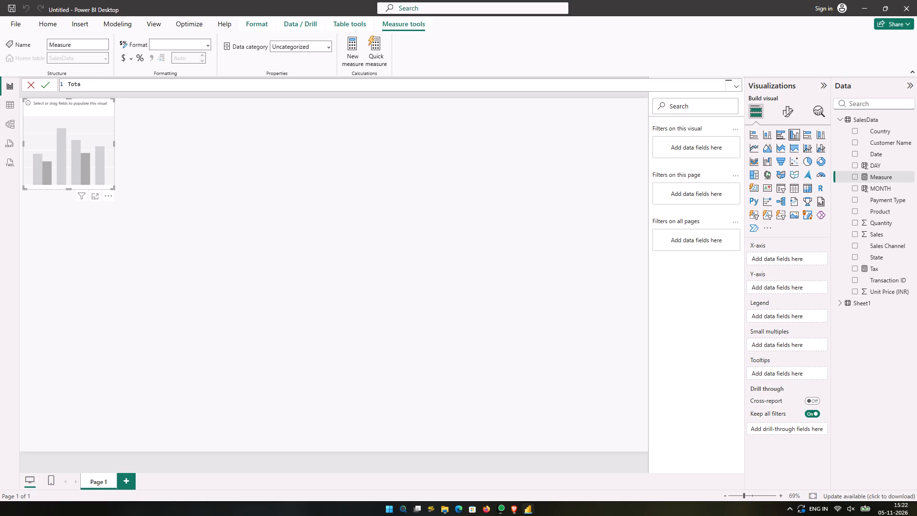
pyautogui.press('l')
pyautogui.hotkey('shift', '_')
pyautogui.write('Sales')
pyautogui.write('2 =')
pyautogui.press('space')
pyautogui.write('SUMX')
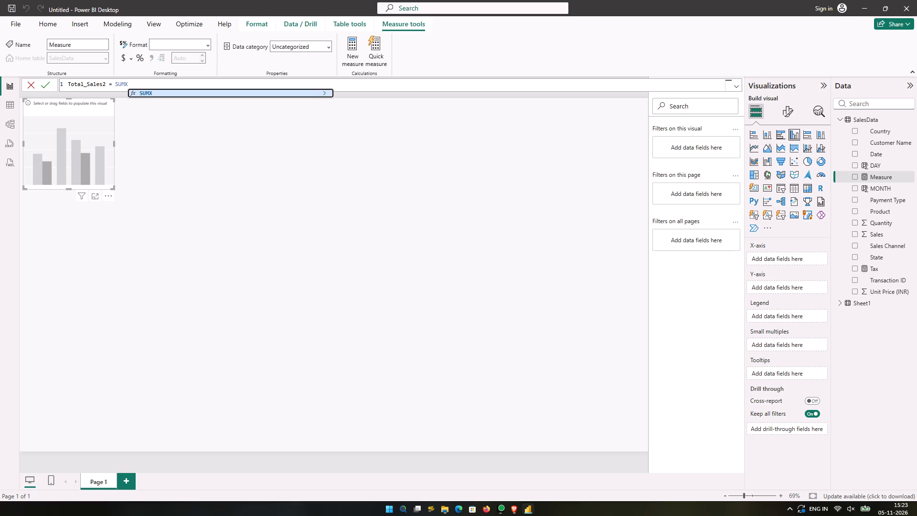
pyautogui.write('()')
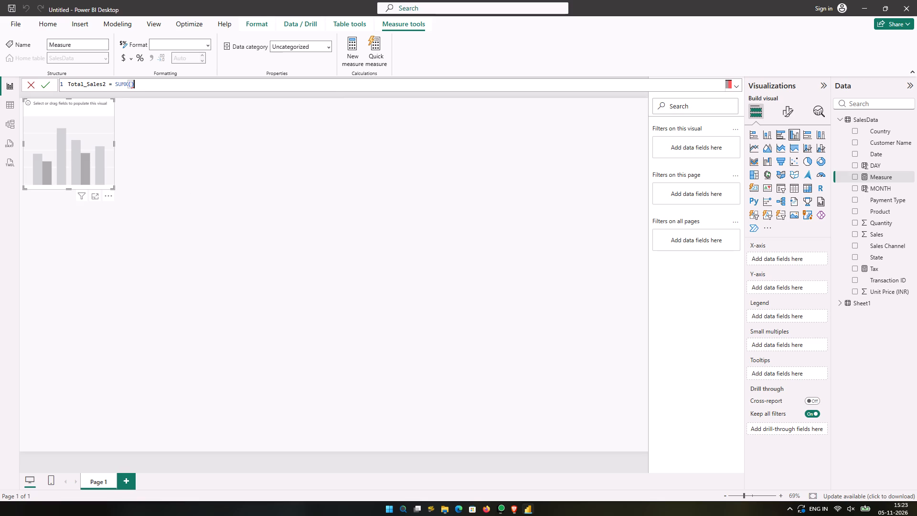
pyautogui.press('Left')
pyautogui.hotkey('shift', 's')
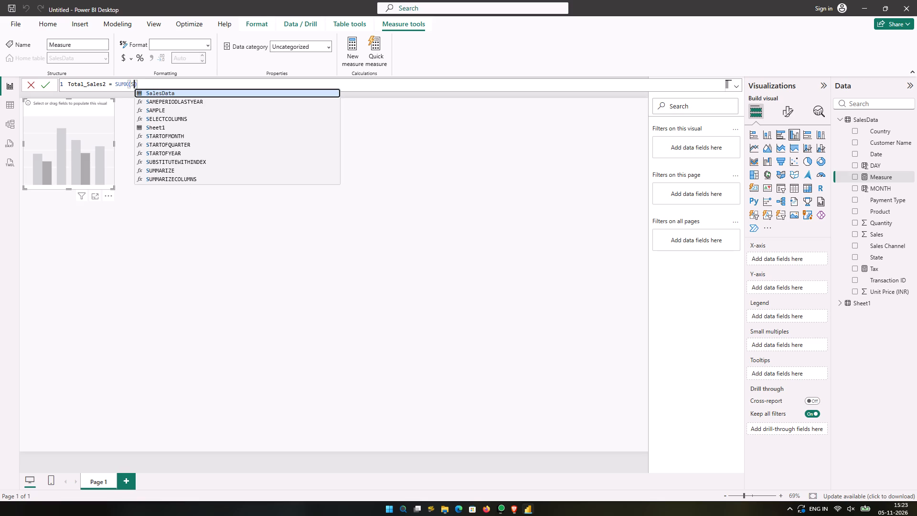
pyautogui.press('Return')
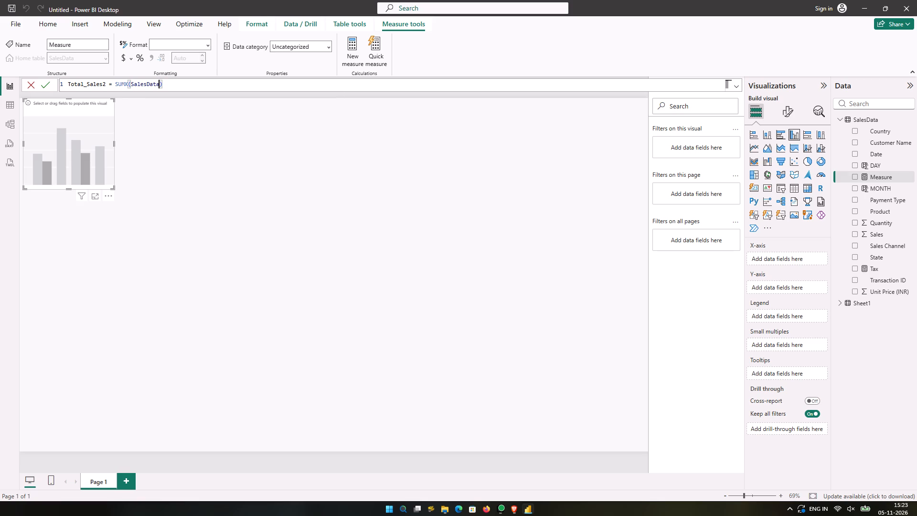
pyautogui.press(',')
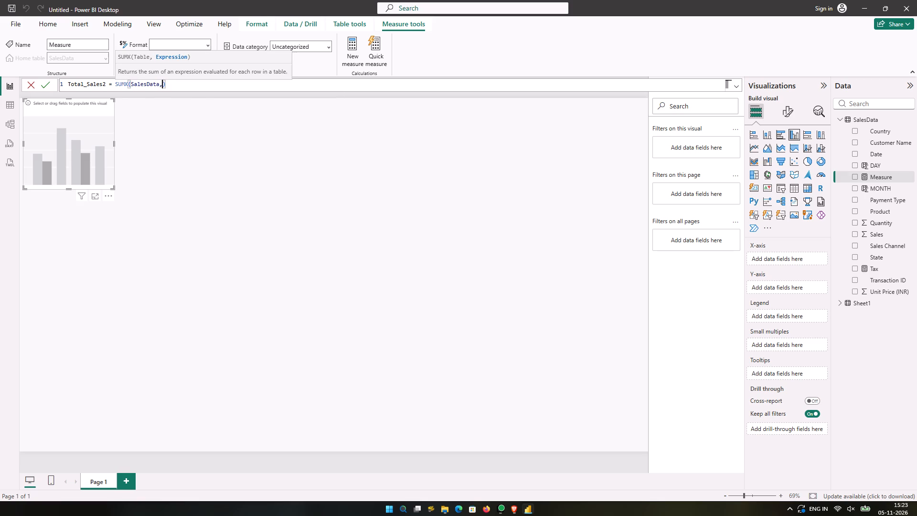
pyautogui.hotkey('shift', 's')
pyautogui.press('Return')
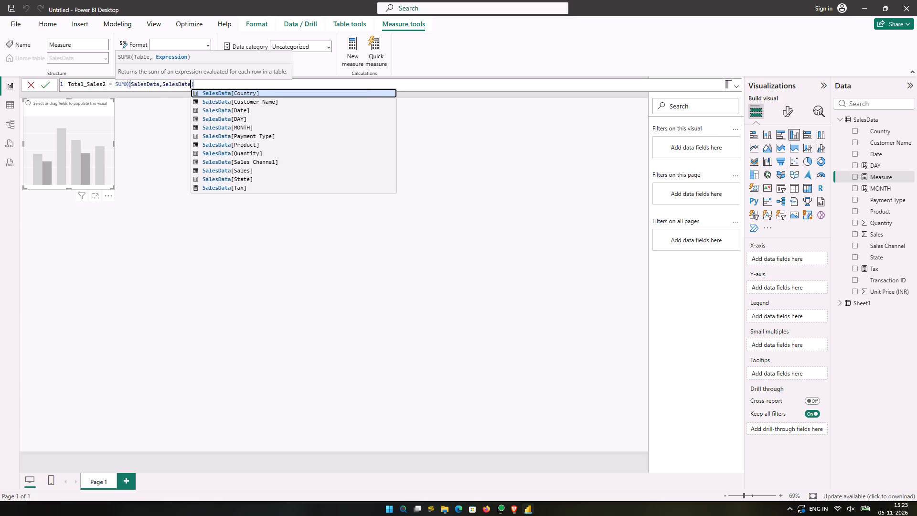
pyautogui.click(291, 153)
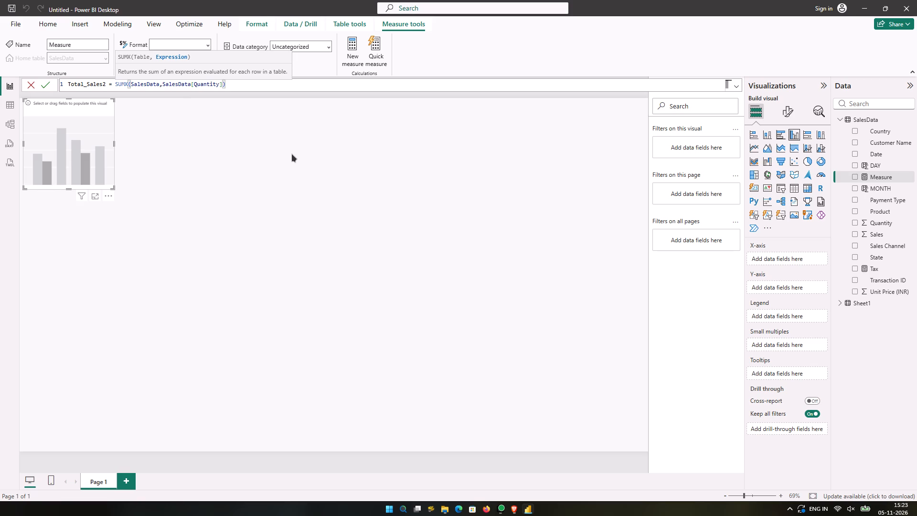
pyautogui.hotkey('shift', '*')
pyautogui.press('s')
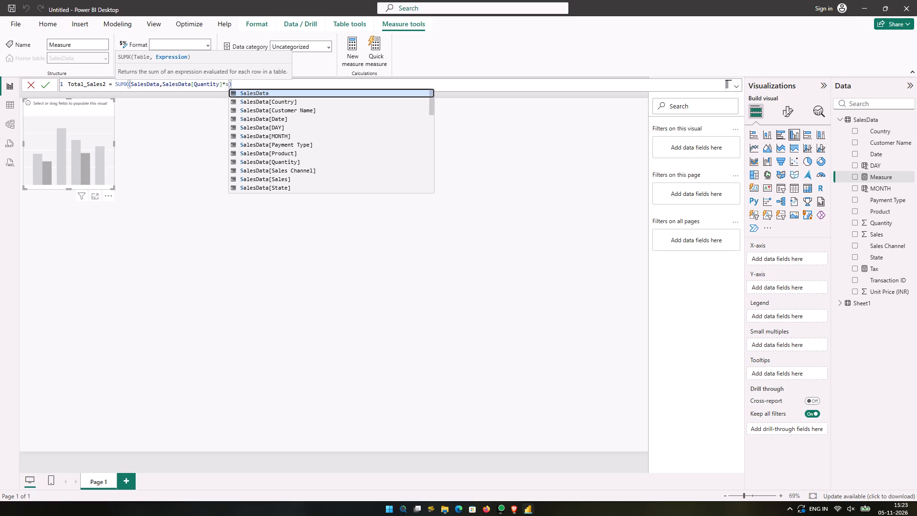
pyautogui.press('Return')
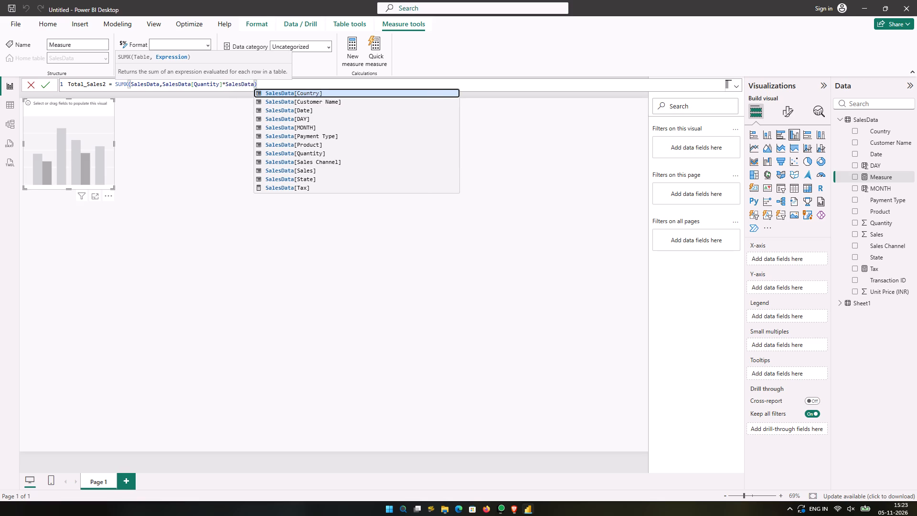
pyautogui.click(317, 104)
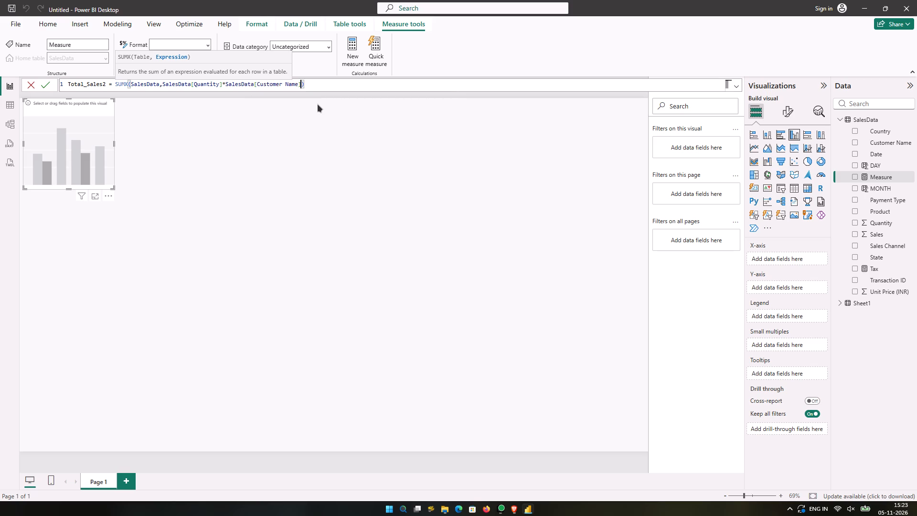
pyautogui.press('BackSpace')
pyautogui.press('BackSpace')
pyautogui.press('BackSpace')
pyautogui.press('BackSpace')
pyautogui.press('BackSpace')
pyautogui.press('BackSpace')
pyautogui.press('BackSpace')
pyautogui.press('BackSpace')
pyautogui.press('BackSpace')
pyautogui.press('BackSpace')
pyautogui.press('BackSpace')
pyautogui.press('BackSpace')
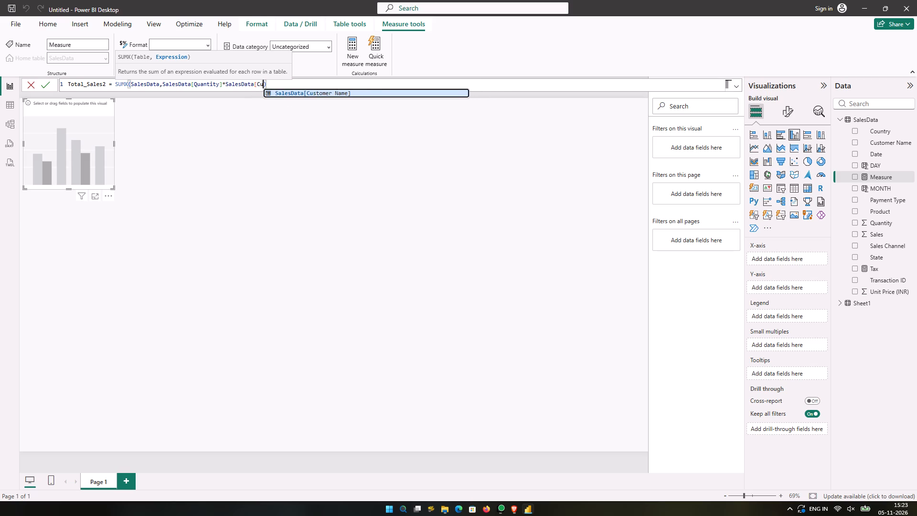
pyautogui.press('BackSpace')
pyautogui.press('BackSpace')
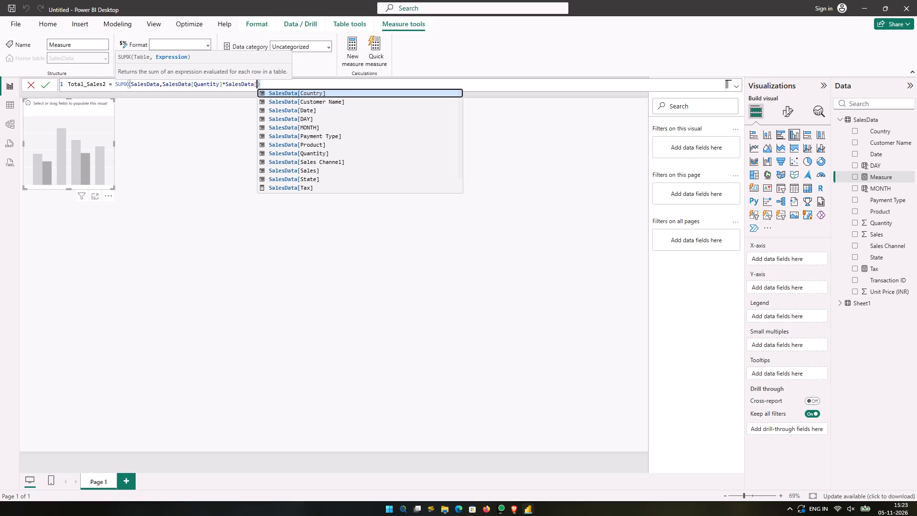
# Complete the Total_Sales2 formula with the Unit Price (INR) column as the multiplier of Quantity and commit the measure.
pyautogui.press('Down')
pyautogui.press('Down')
pyautogui.press('Down')
pyautogui.press('Down')
pyautogui.press('Down')
pyautogui.press('Down')
pyautogui.press('Down')
pyautogui.press('Down')
pyautogui.press('Down')
pyautogui.press('Down')
pyautogui.press('Down')
pyautogui.press('Down')
pyautogui.press('Down')
pyautogui.press('Down')
pyautogui.press('Down')
pyautogui.press('Down')
pyautogui.press('Down')
pyautogui.press('Down')
pyautogui.press('Down')
pyautogui.press('Down')
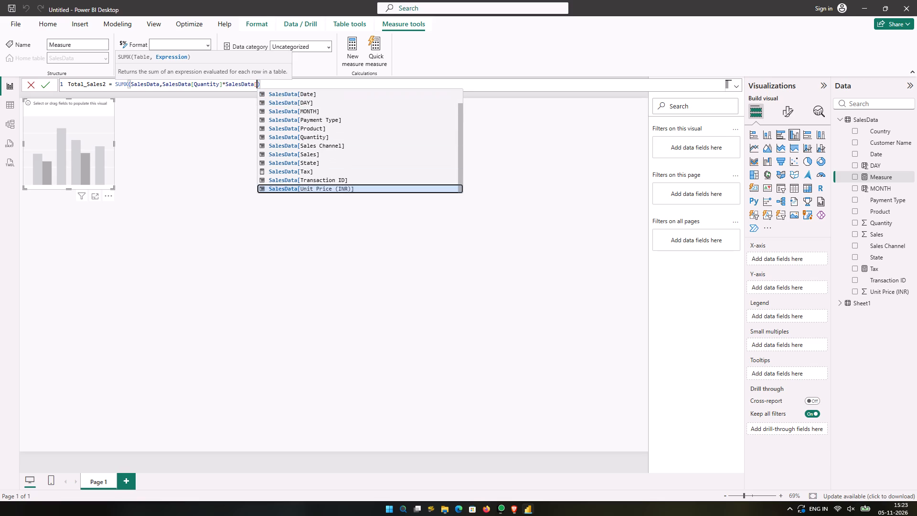
pyautogui.press('Down')
pyautogui.press('Down')
pyautogui.press('Down')
pyautogui.press('Down')
pyautogui.press('Down')
pyautogui.press('Down')
pyautogui.press('Down')
pyautogui.press('Down')
pyautogui.press('Down')
pyautogui.press('Down')
pyautogui.press('Down')
pyautogui.press('Down')
pyautogui.press('Down')
pyautogui.press('Down')
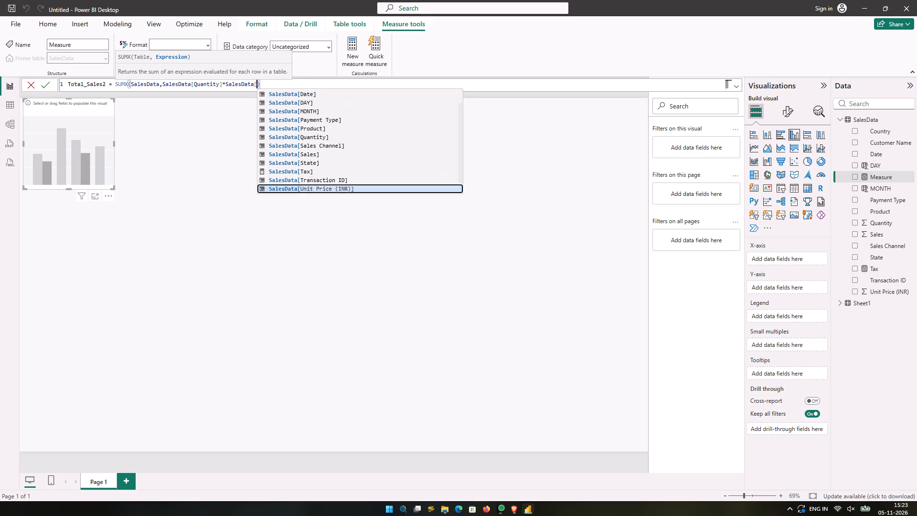
pyautogui.press('Up')
pyautogui.press('Return')
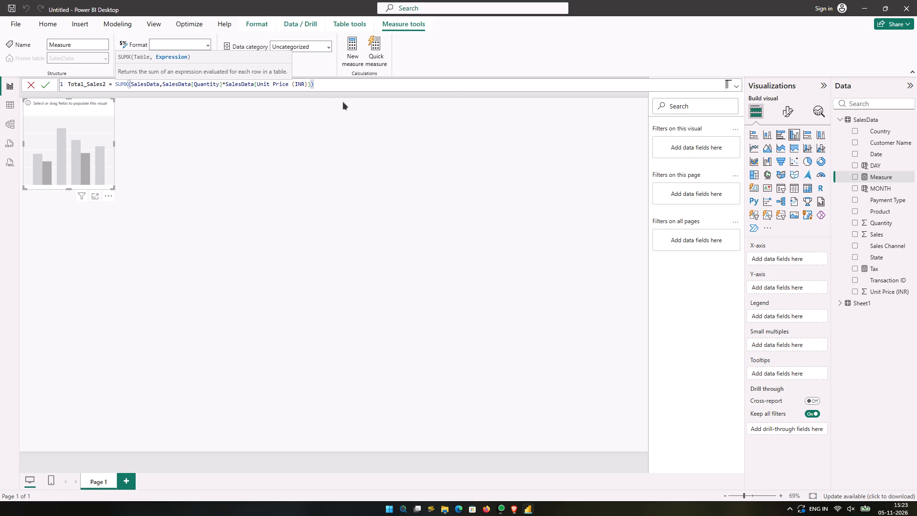
pyautogui.click(341, 86)
pyautogui.press('Return')
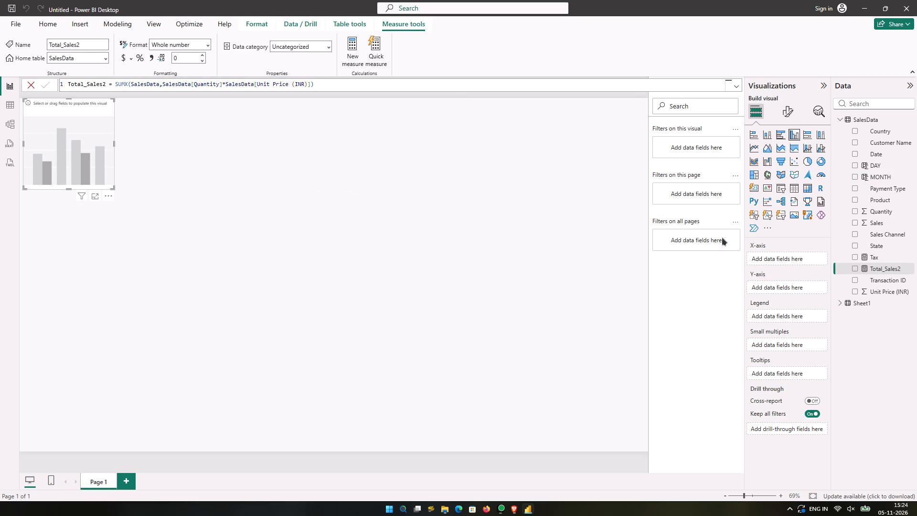
# Plot the Total_Sales2 measure on the Y-axis of the empty column chart.
pyautogui.click(853, 271)
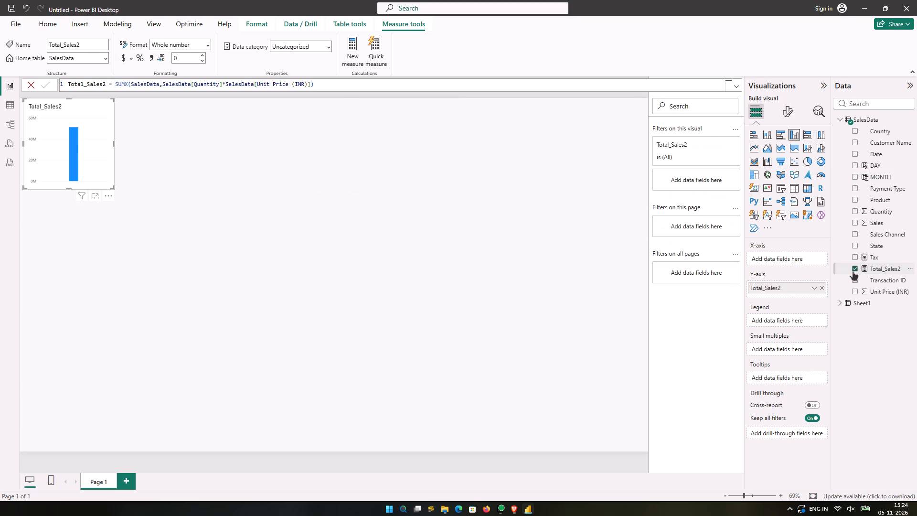
# Examine the SalesData rows and columns in the table view, and return to the report view.
pyautogui.click(9, 113)
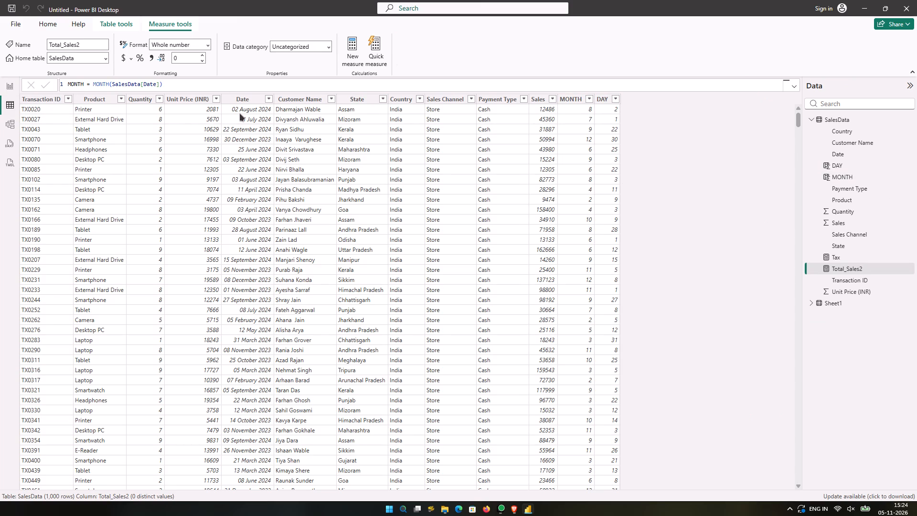
pyautogui.scroll(2, 197, 178)
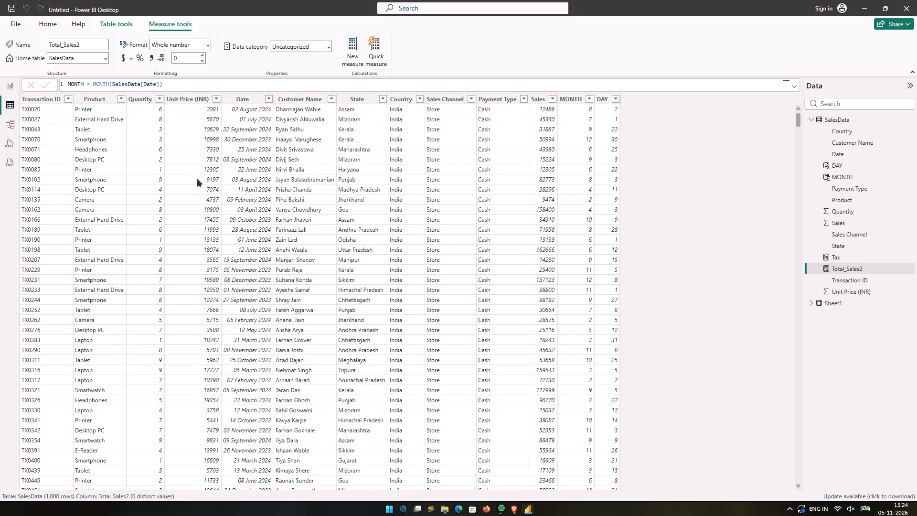
pyautogui.click(2, 90)
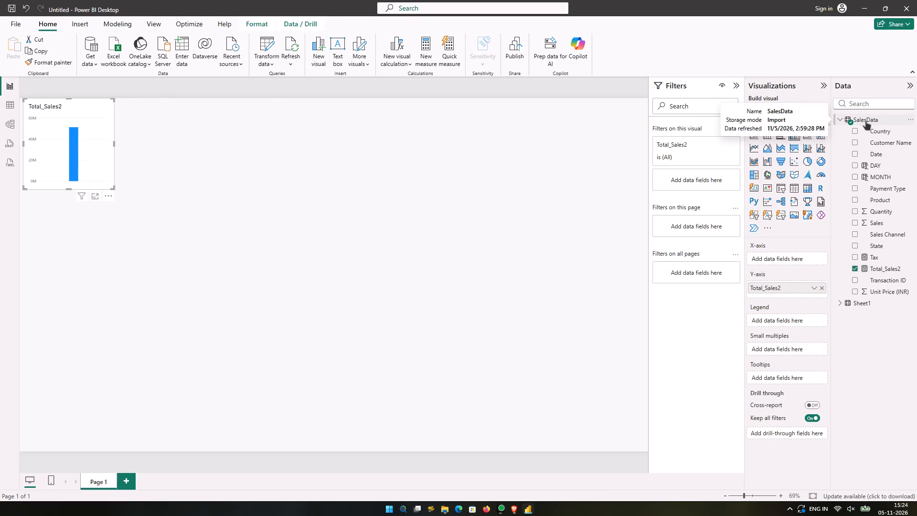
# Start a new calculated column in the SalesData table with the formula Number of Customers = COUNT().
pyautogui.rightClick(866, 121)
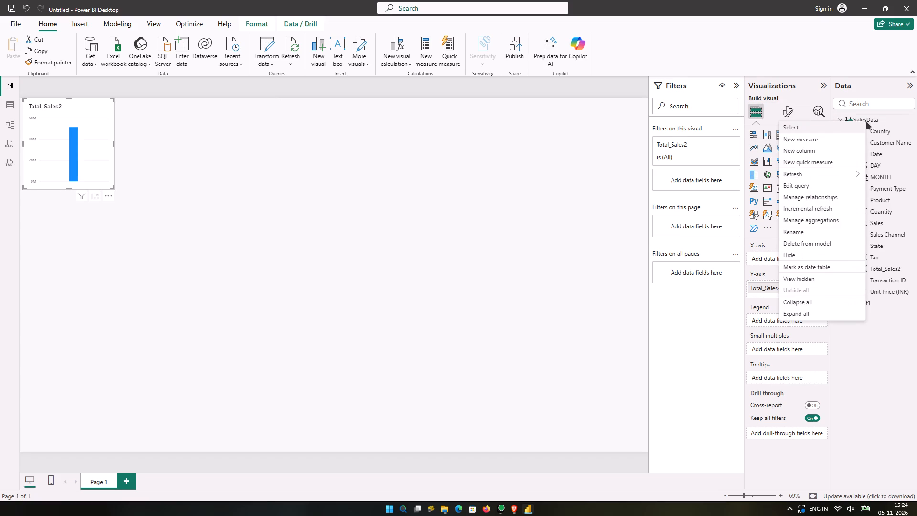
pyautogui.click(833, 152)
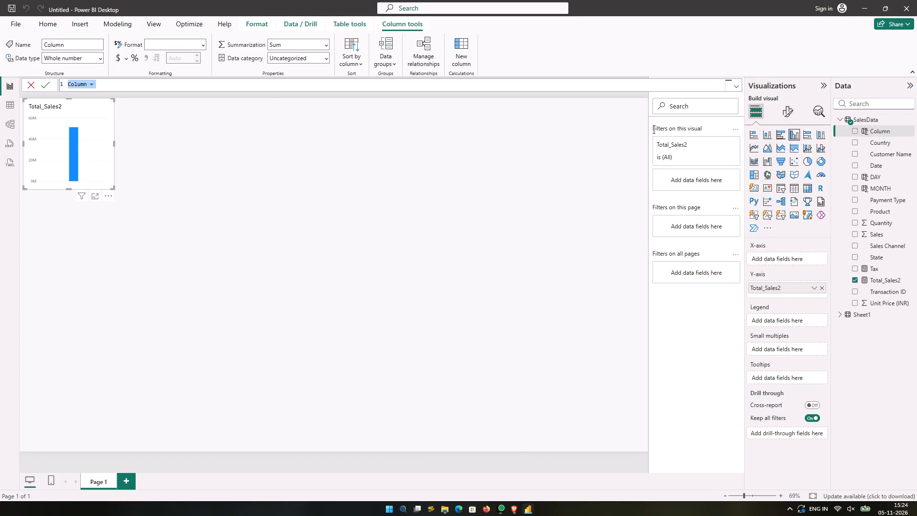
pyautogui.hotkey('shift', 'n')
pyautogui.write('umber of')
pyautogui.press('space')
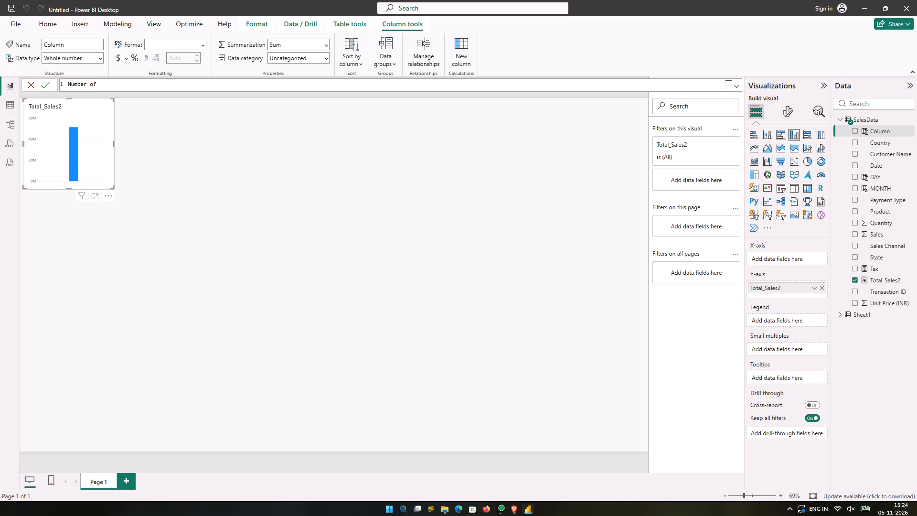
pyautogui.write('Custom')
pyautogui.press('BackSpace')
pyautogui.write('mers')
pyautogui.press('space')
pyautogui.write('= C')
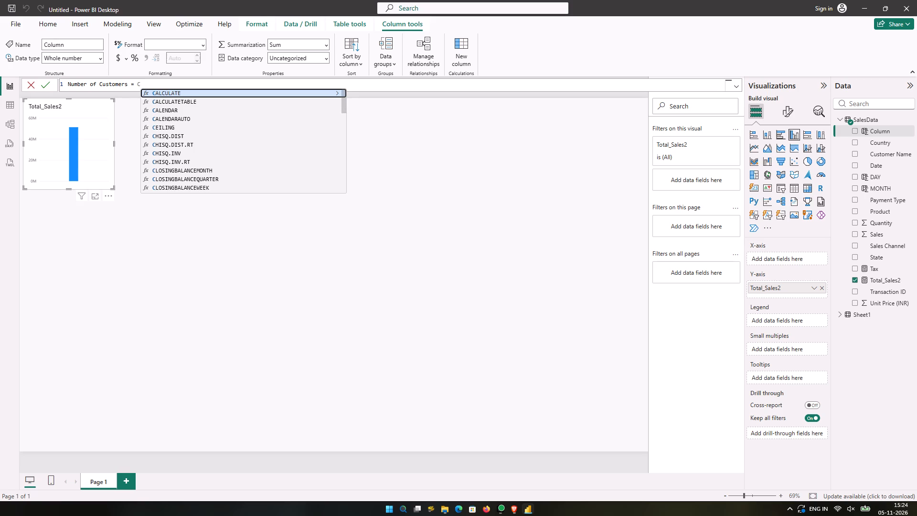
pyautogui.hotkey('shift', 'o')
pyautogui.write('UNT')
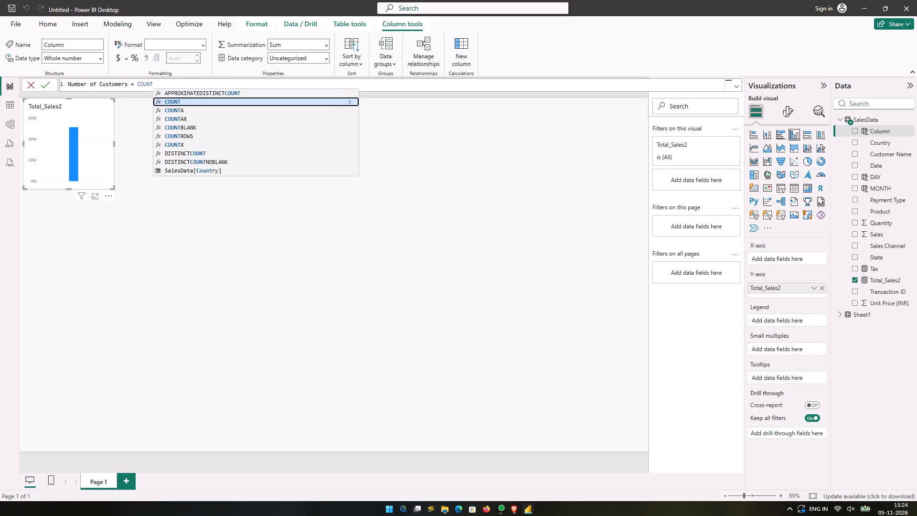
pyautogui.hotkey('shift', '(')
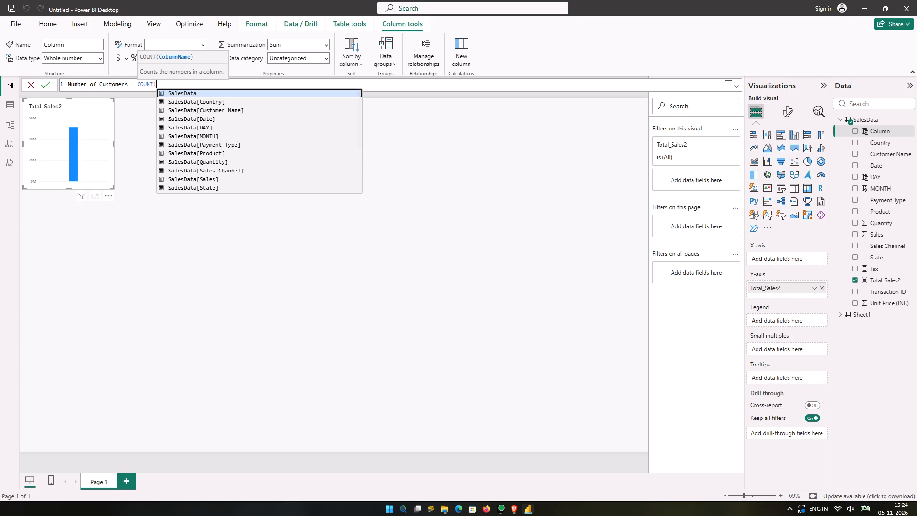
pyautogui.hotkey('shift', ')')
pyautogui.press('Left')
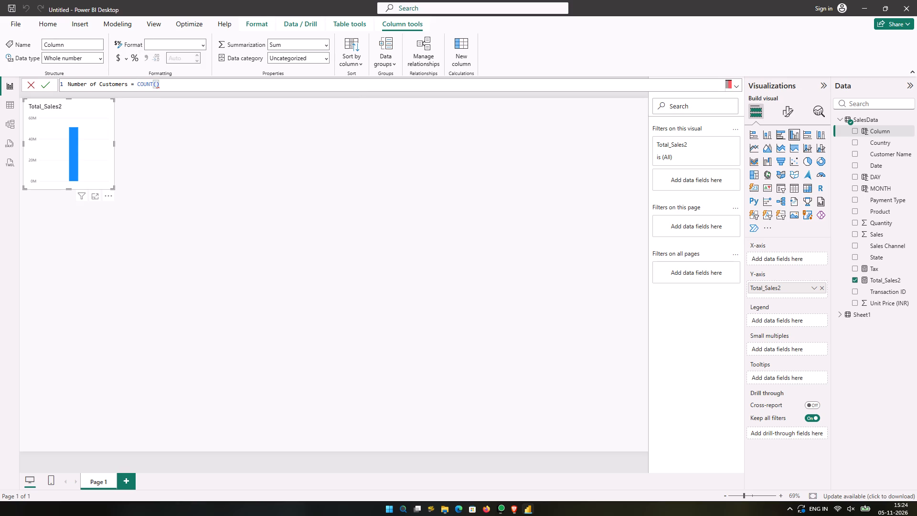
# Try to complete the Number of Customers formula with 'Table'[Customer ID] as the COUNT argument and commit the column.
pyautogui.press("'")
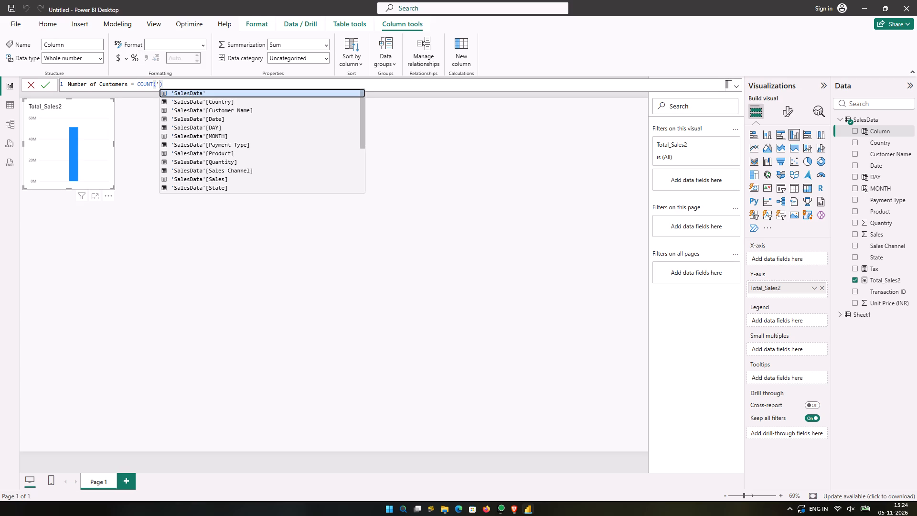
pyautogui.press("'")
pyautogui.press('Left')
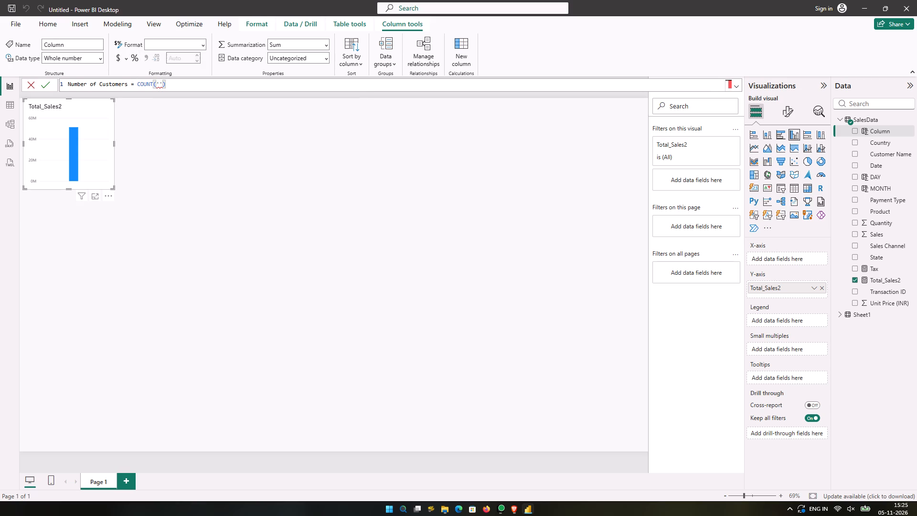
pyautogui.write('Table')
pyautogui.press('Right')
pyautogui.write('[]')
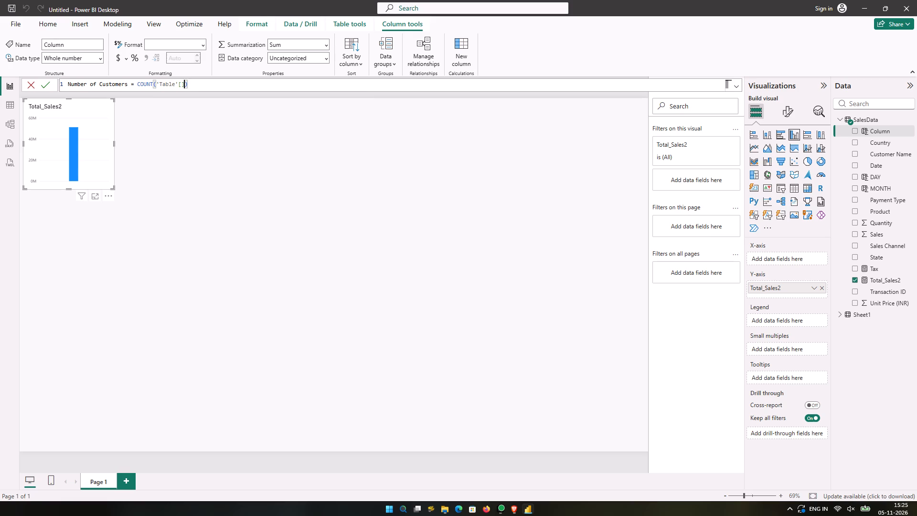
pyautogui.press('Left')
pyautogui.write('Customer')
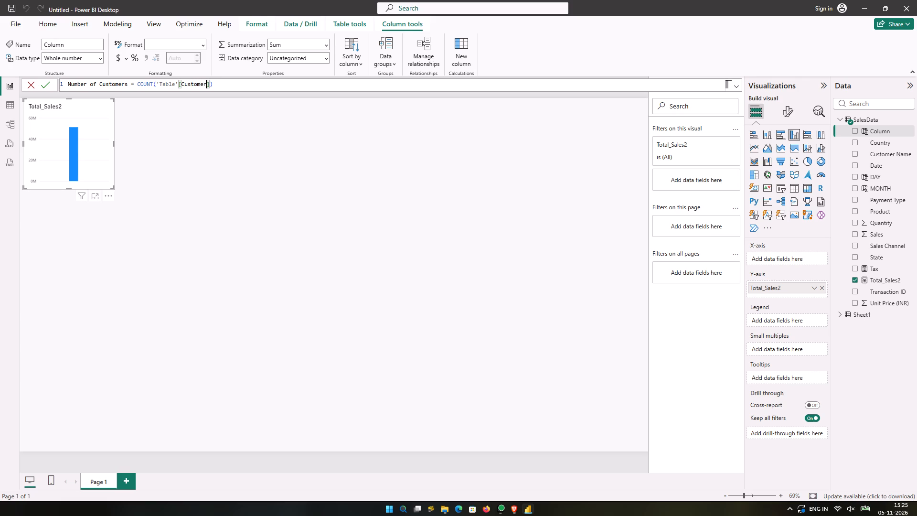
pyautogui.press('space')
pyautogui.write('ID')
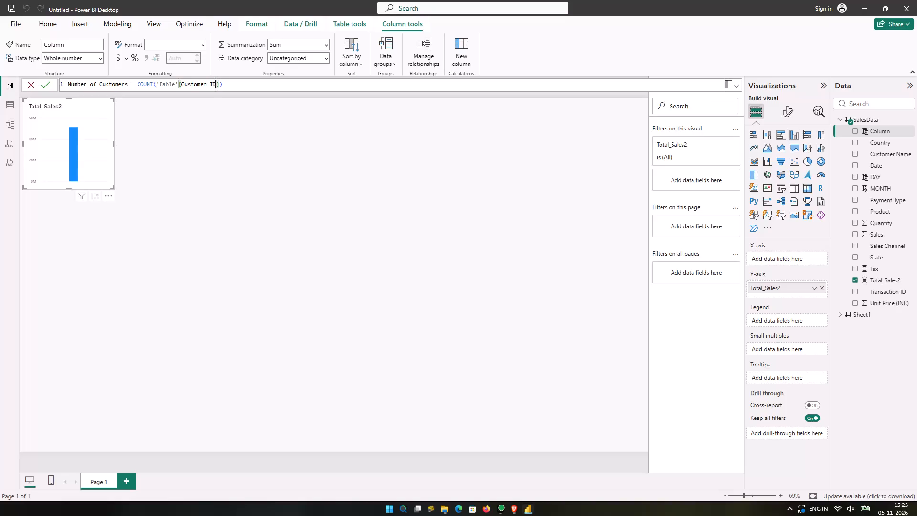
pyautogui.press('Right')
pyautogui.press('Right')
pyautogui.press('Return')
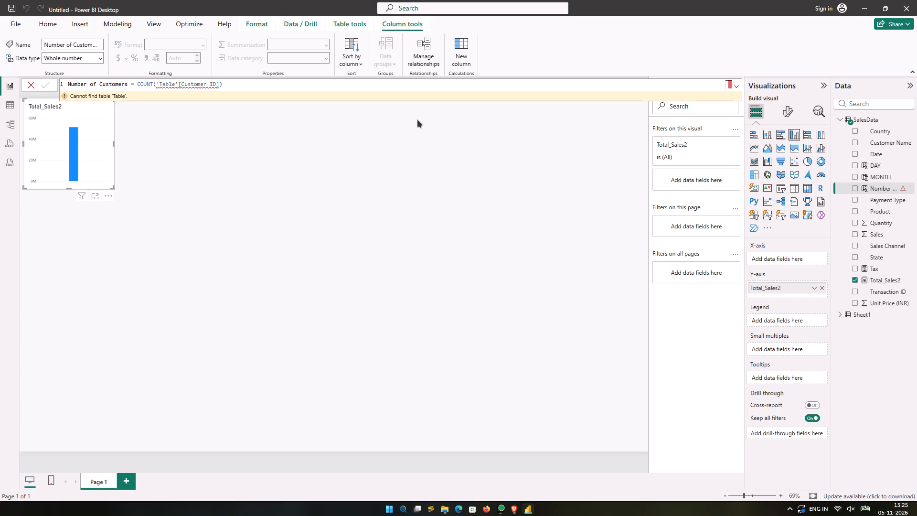
pyautogui.press('super+Print')
pyautogui.click(515, 510)
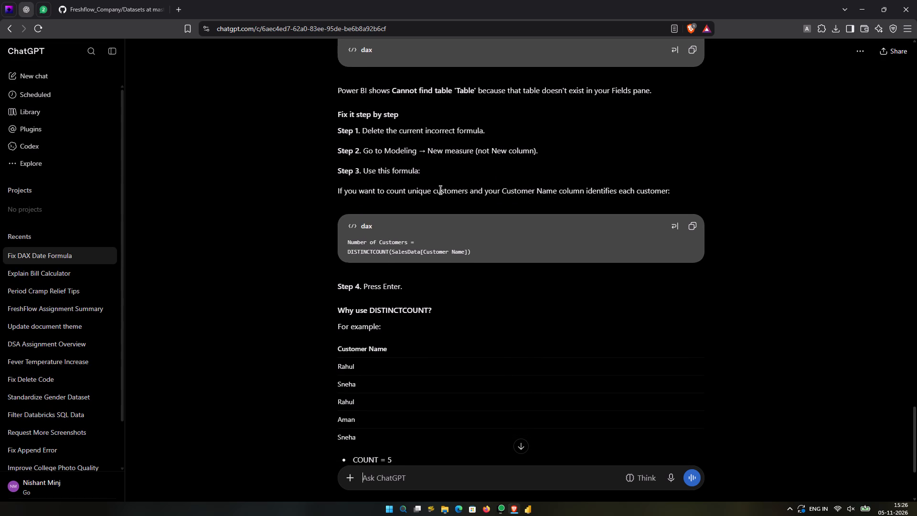
pyautogui.click(691, 224)
pyautogui.scroll(-3, 522, 412)
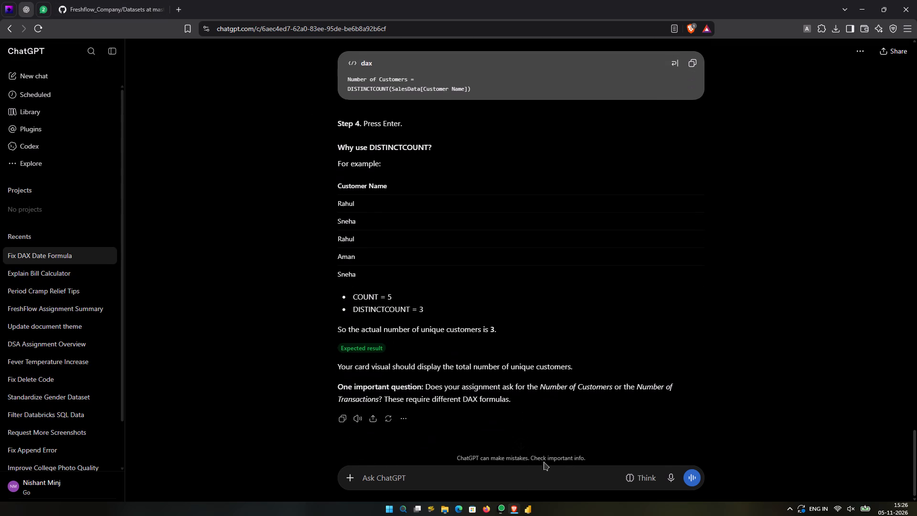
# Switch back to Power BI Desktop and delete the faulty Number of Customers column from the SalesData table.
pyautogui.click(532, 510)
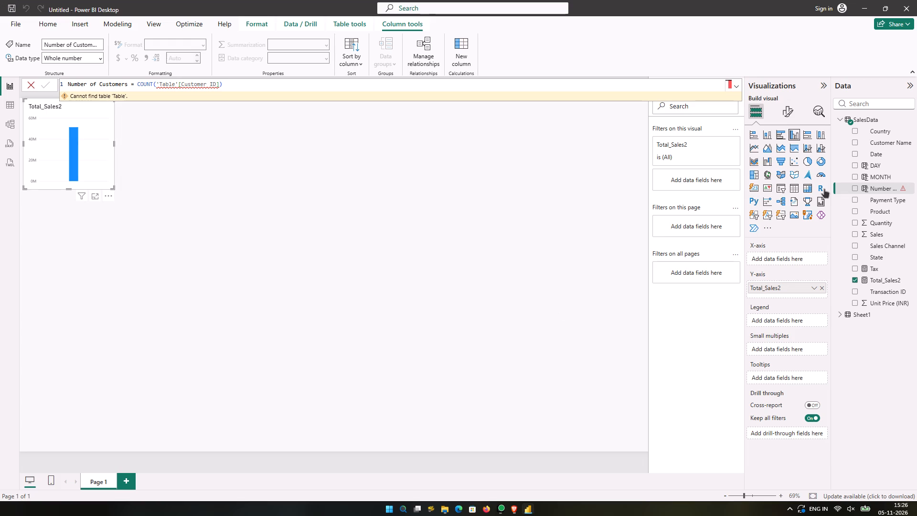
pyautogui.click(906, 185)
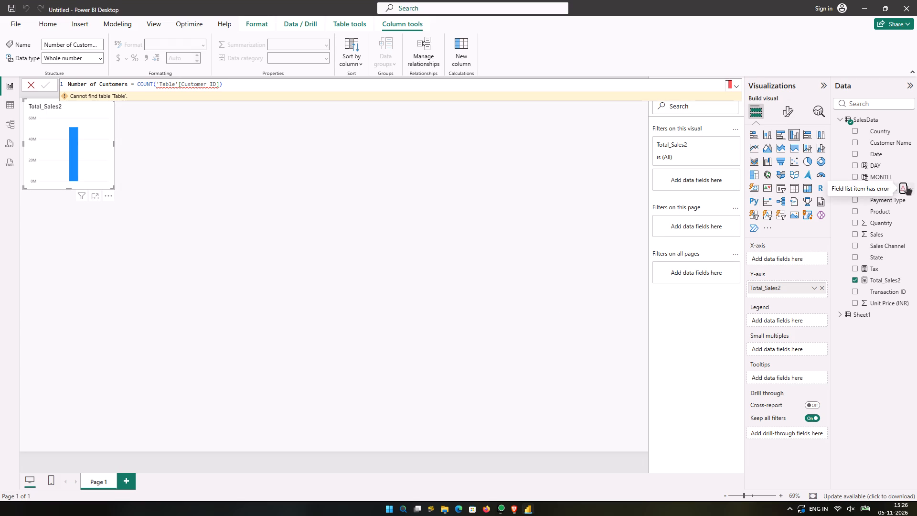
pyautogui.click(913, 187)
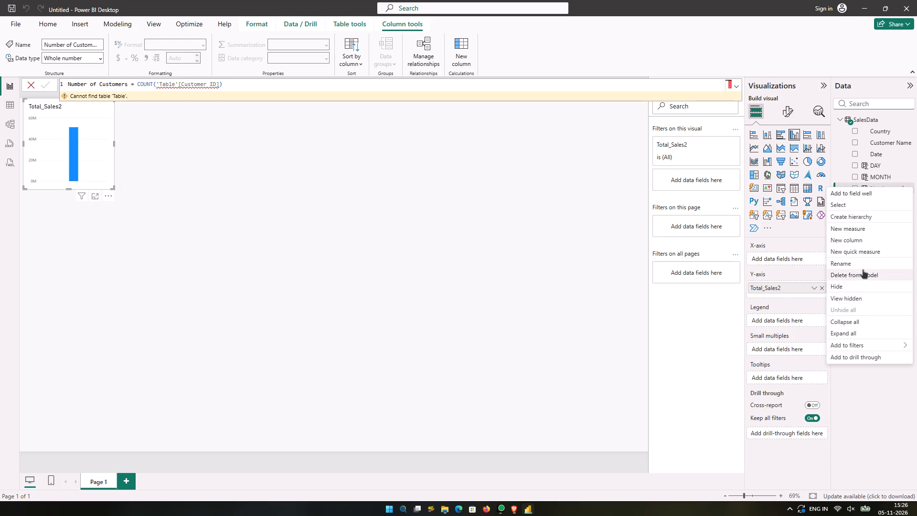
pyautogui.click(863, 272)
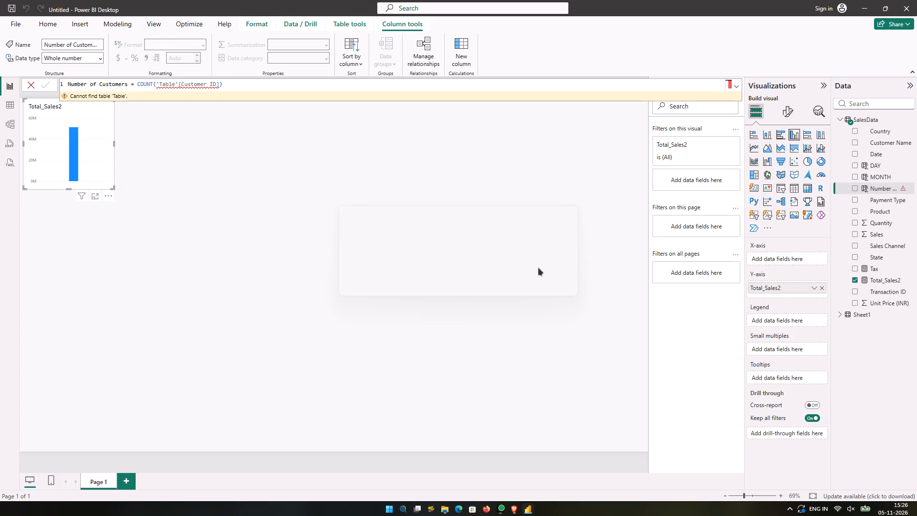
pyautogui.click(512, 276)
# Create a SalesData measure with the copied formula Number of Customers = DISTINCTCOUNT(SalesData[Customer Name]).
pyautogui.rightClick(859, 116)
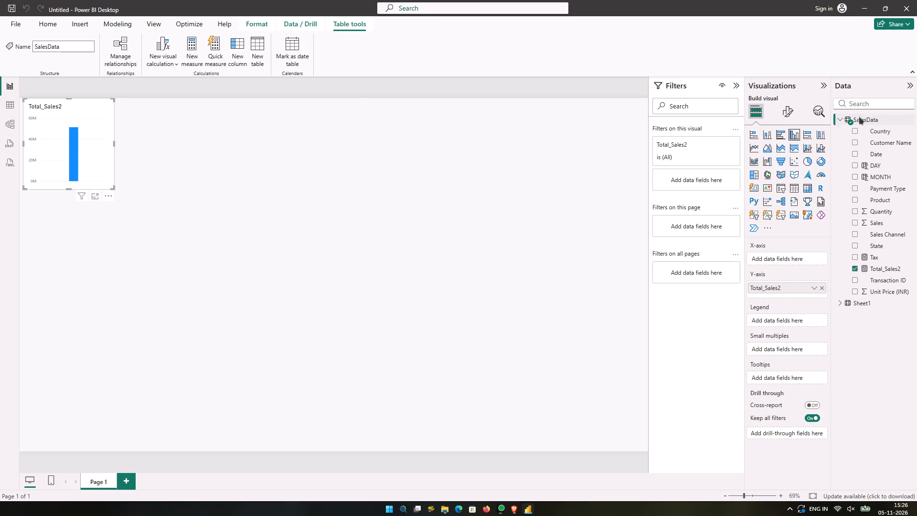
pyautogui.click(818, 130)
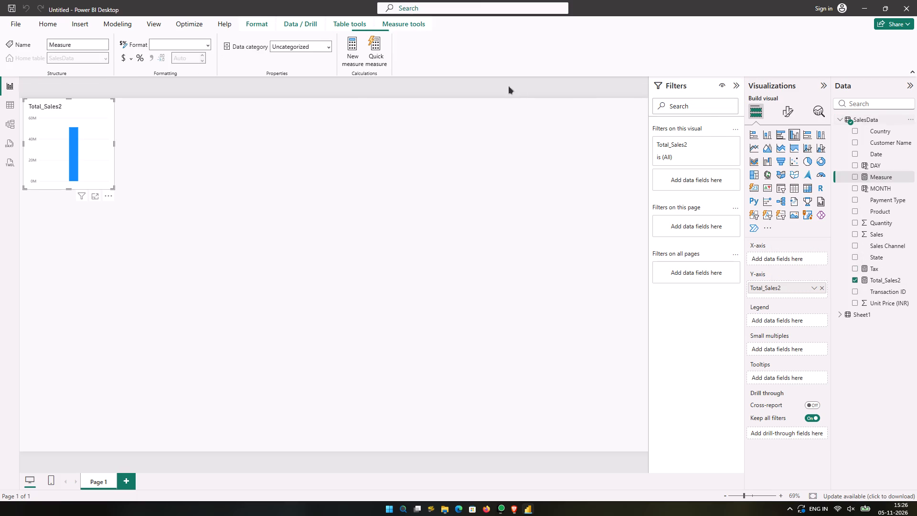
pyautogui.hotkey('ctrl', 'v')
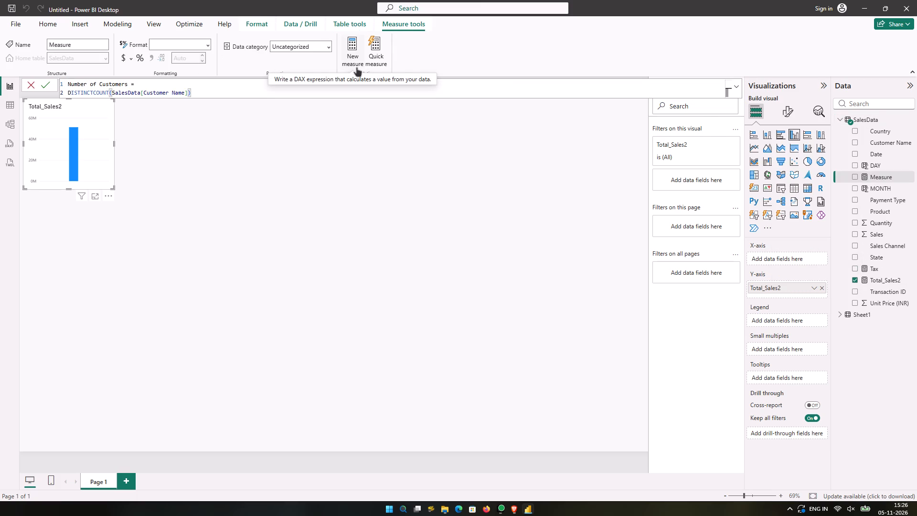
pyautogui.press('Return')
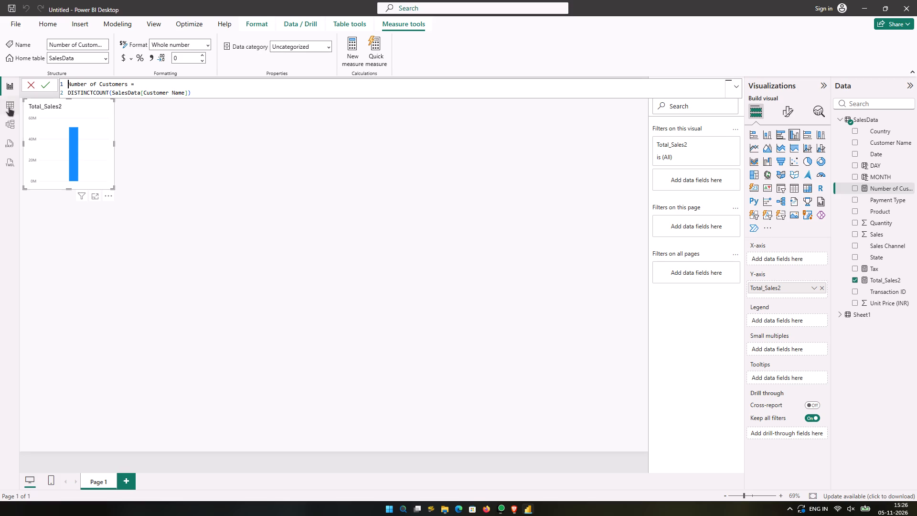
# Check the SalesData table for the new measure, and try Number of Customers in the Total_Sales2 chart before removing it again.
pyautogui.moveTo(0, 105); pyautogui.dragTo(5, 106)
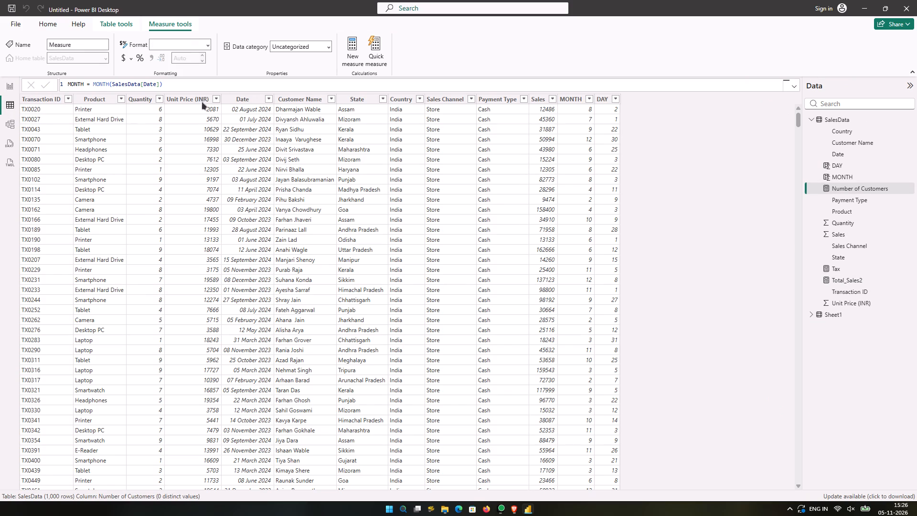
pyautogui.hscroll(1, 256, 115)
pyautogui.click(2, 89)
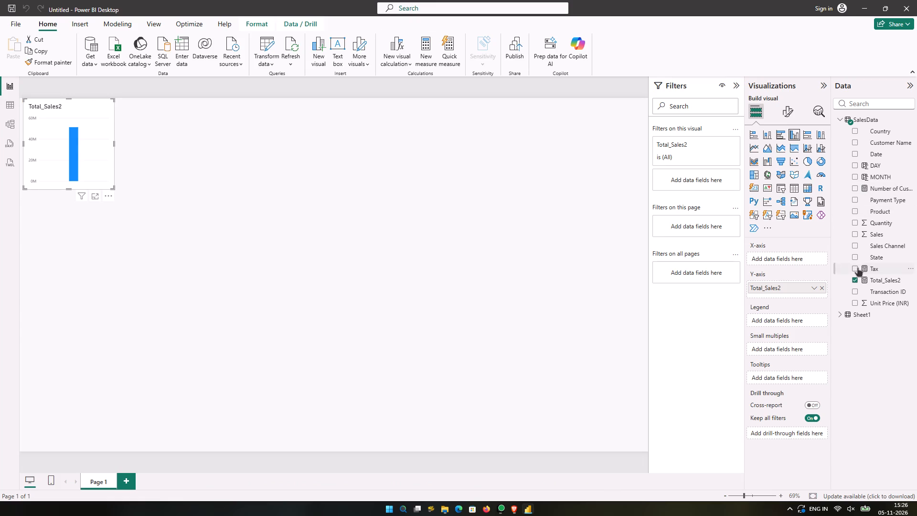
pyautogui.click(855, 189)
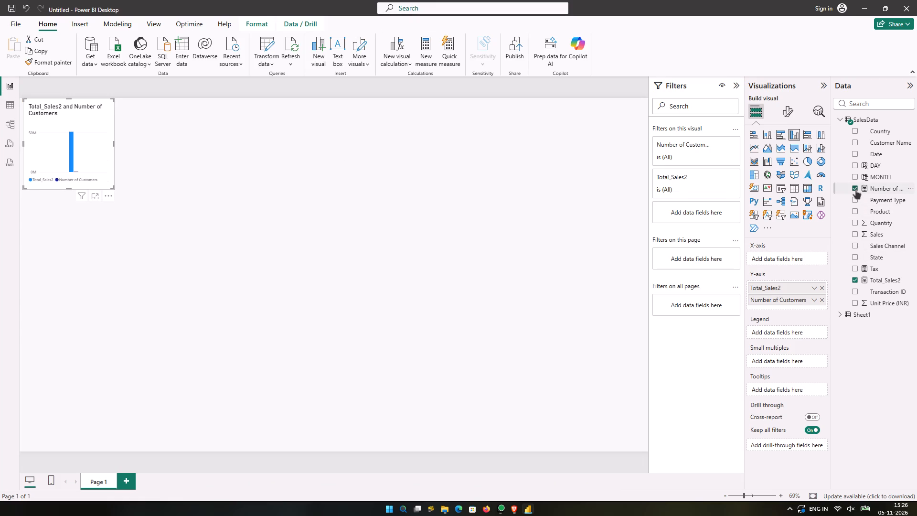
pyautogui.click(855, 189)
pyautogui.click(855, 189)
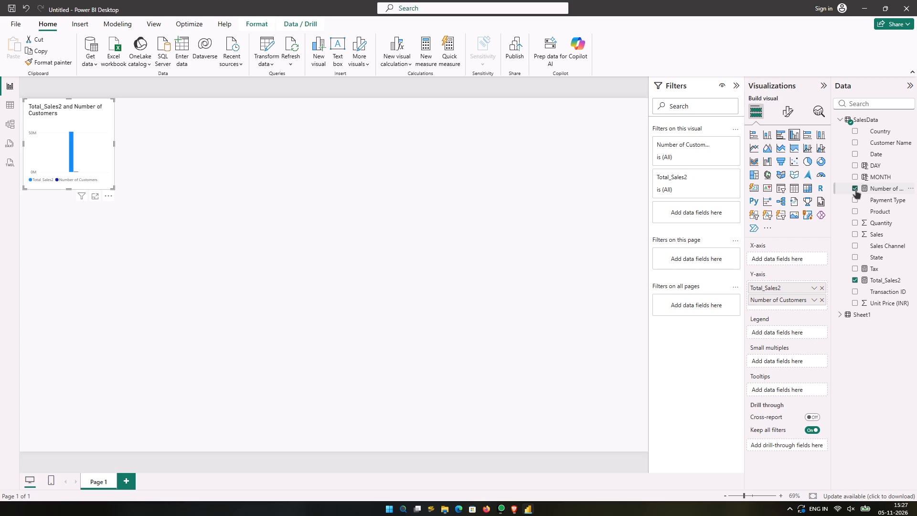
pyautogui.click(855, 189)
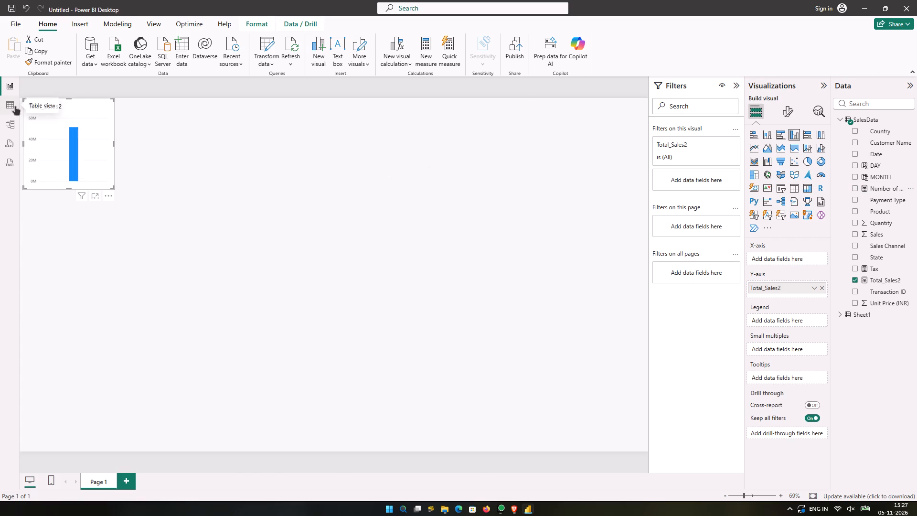
# Review the SalesData rows and columns in Table view.
pyautogui.click(15, 106)
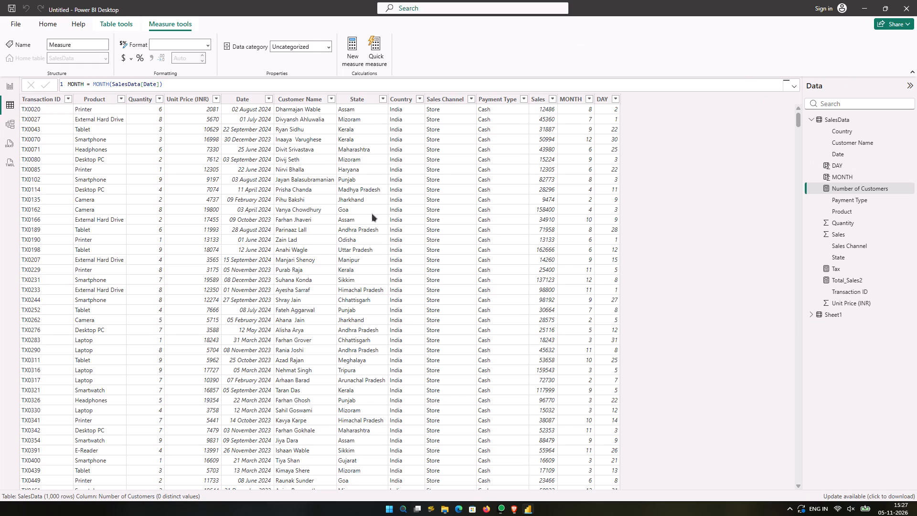
pyautogui.scroll(-12, 373, 218)
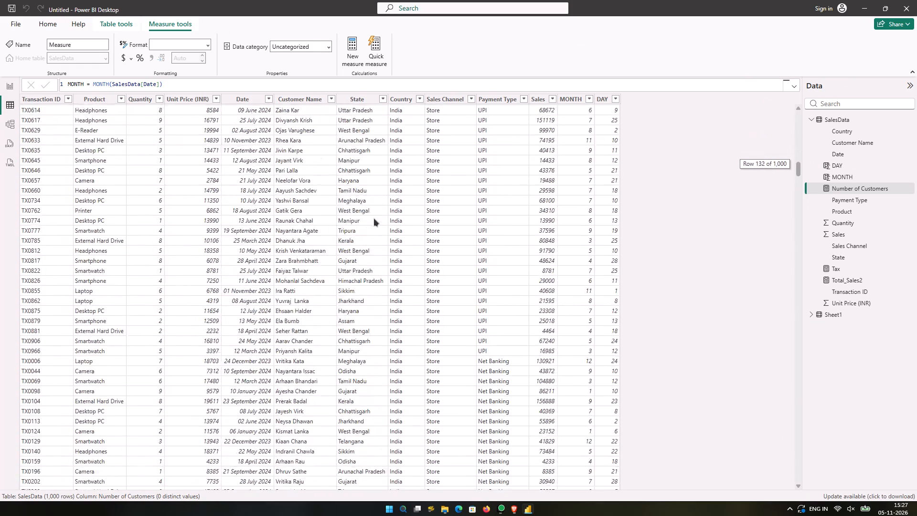
pyautogui.scroll(15, 373, 218)
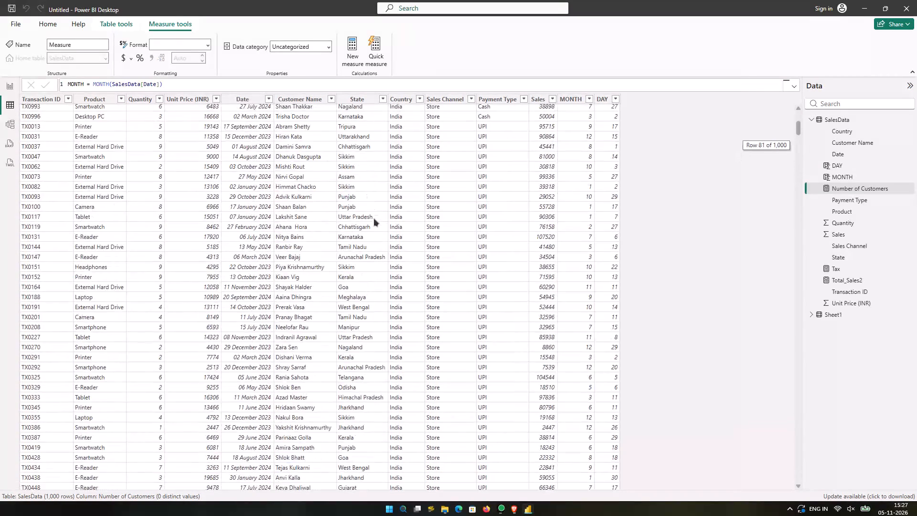
pyautogui.scroll(1, 373, 218)
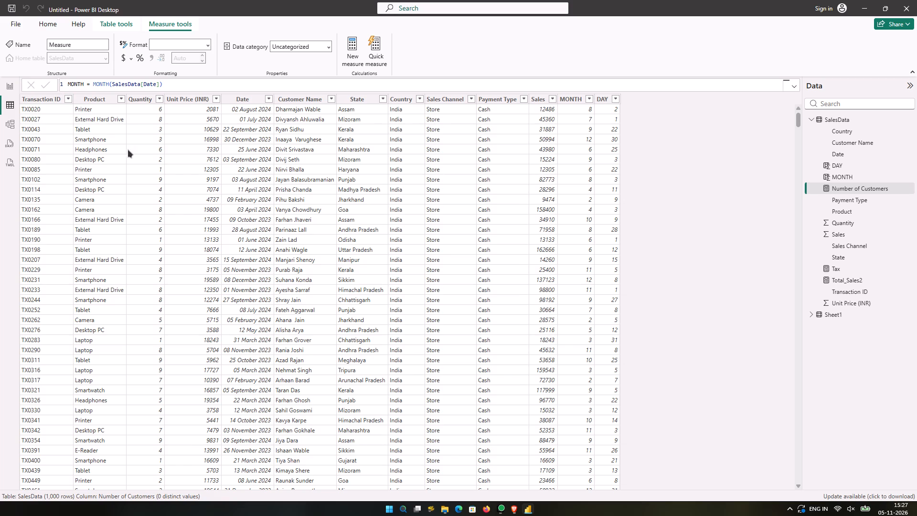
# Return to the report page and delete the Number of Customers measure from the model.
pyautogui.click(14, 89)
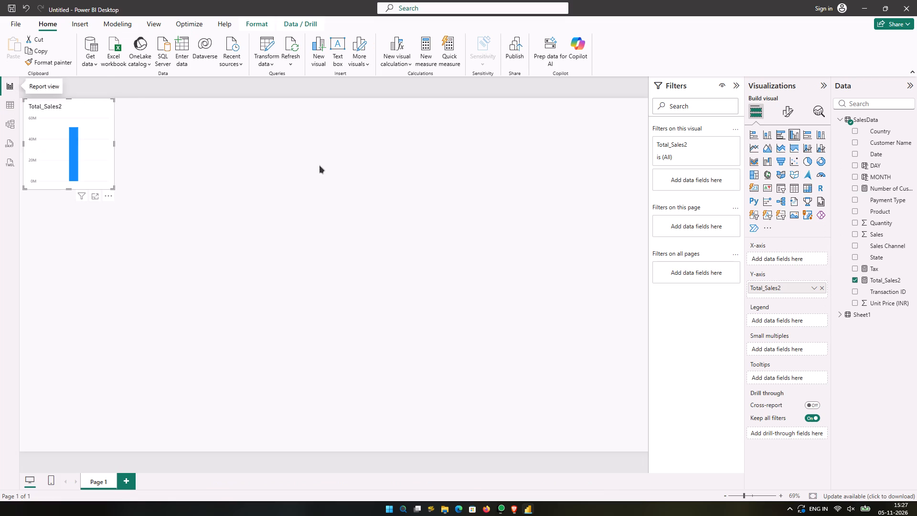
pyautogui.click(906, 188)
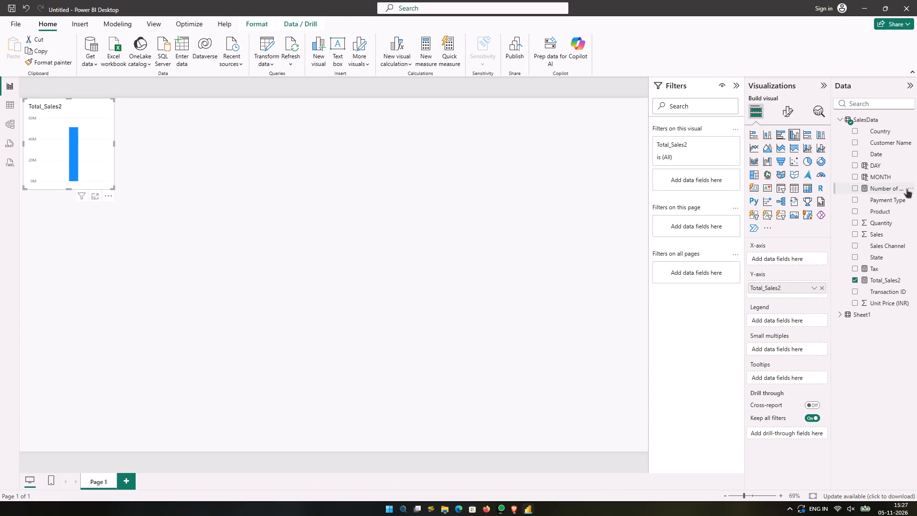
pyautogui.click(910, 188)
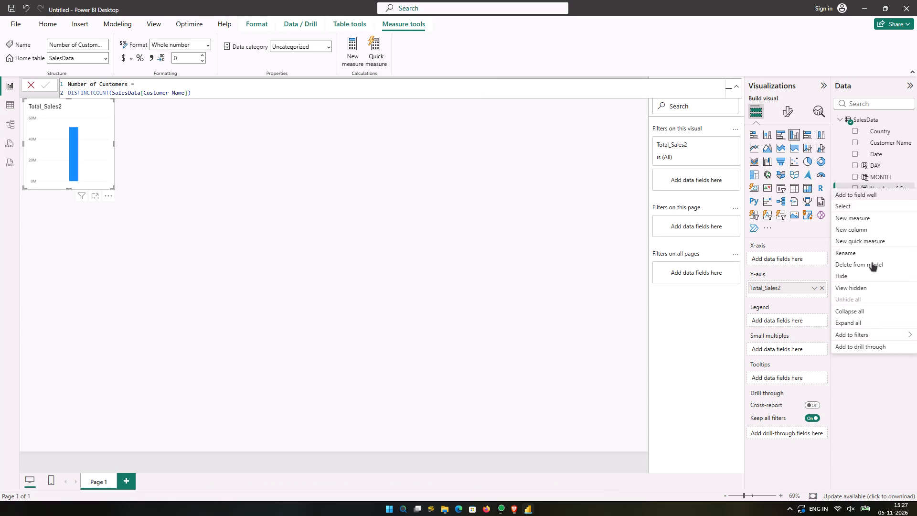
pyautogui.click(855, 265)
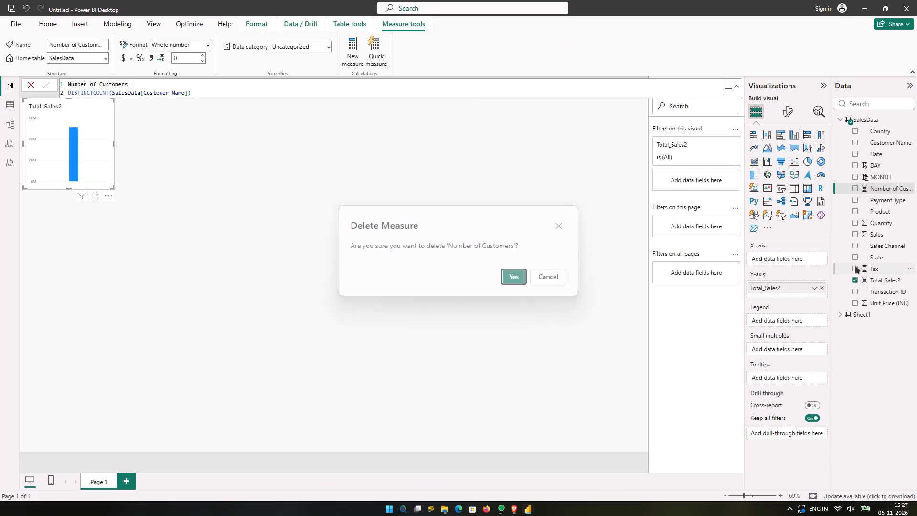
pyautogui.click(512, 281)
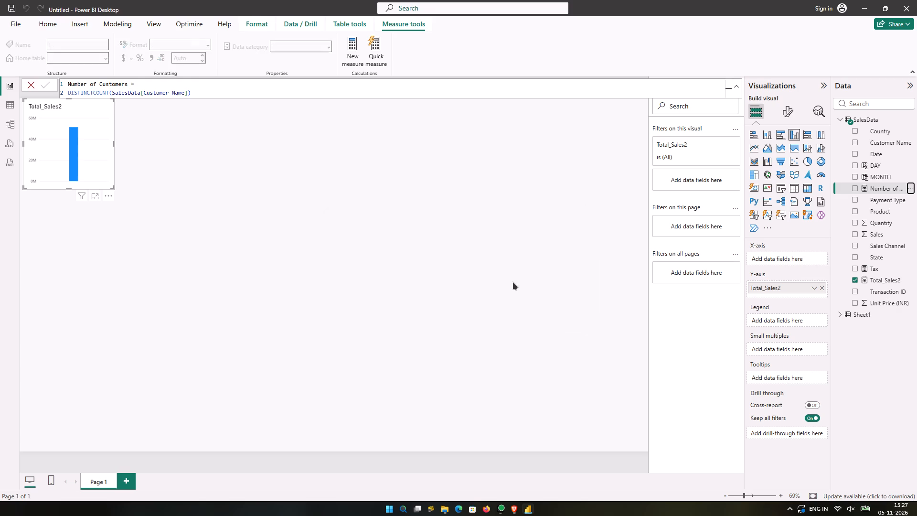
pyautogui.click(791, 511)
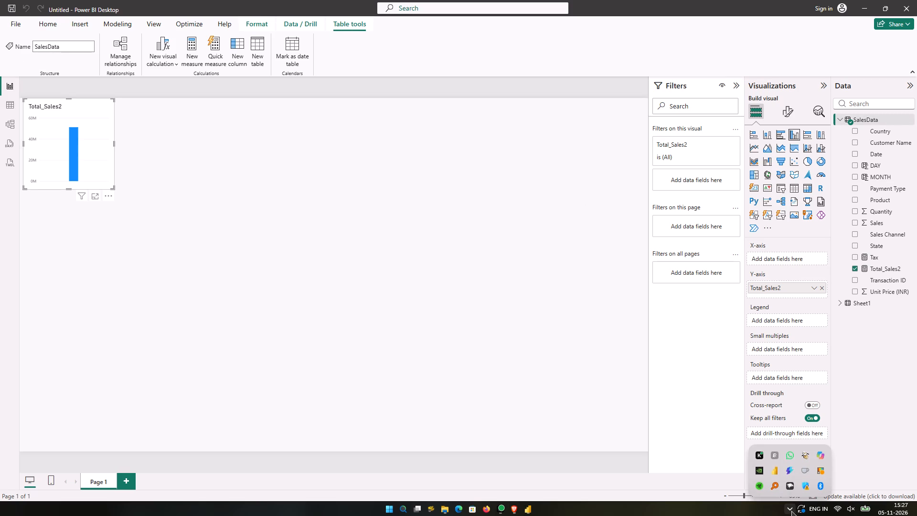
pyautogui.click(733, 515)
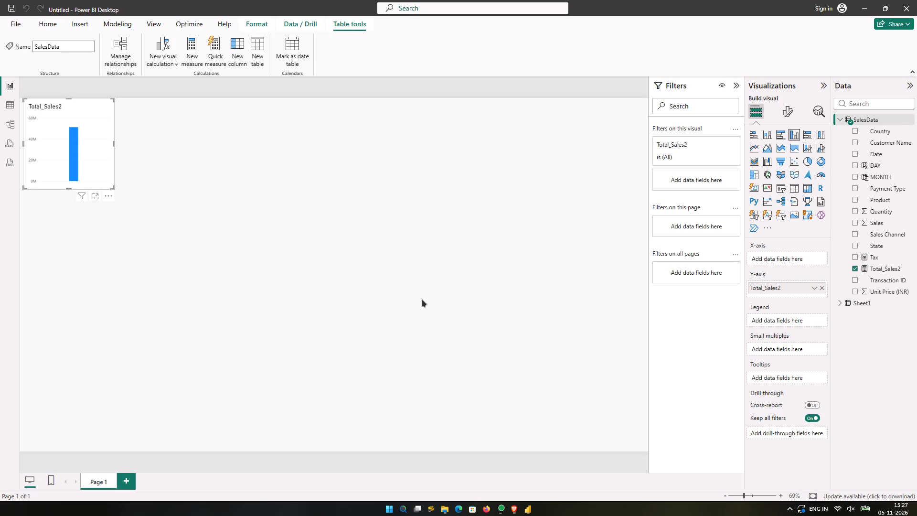
# Move the Total_Sales2 column chart rightward along the top edge of the report page, away from the corner.
pyautogui.moveTo(69, 159); pyautogui.dragTo(149, 161)
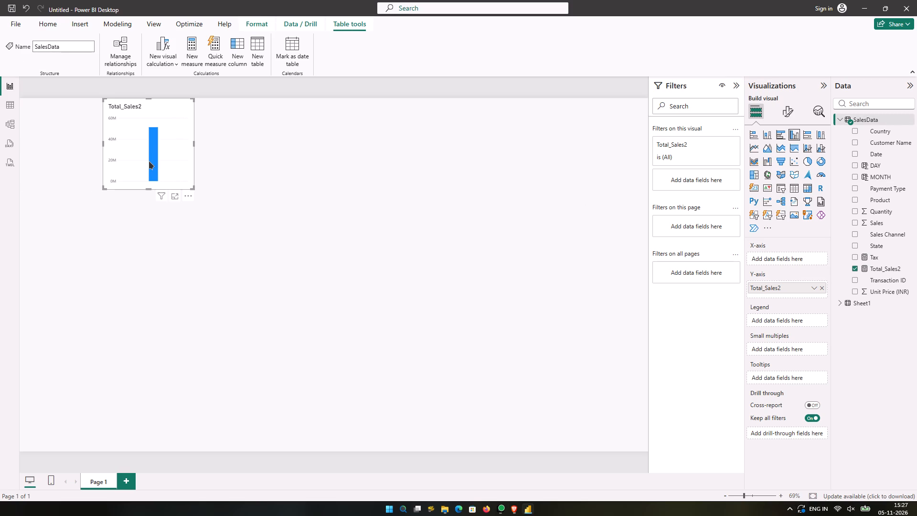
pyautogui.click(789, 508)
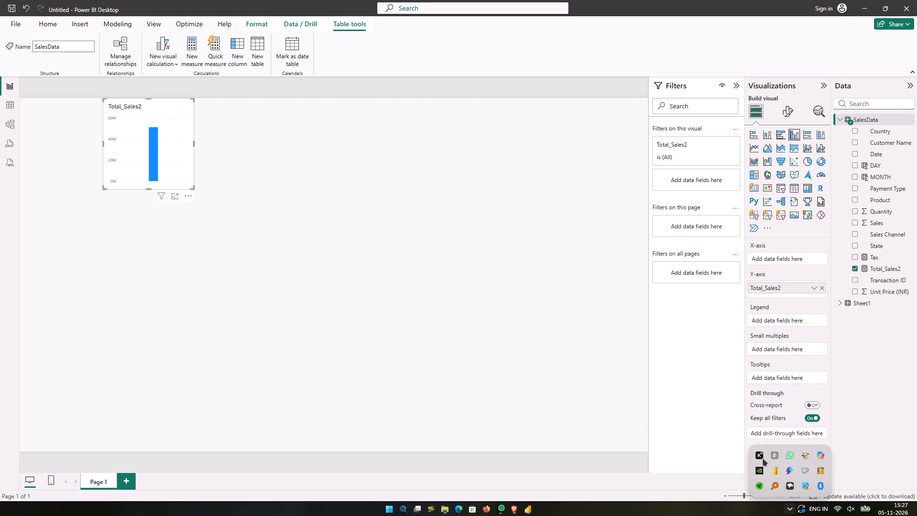
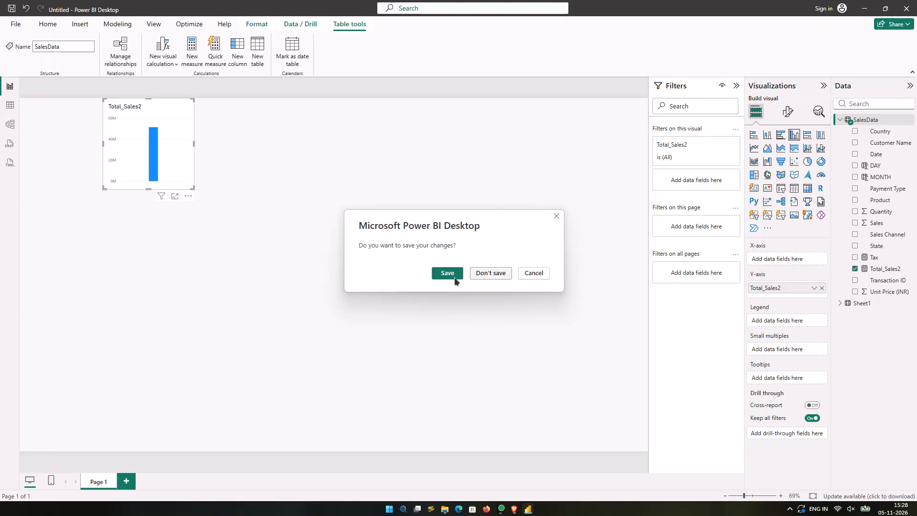
# Save the report's changes as a .pbix file named DAX_Formula in the Downloads folder.
pyautogui.click(448, 278)
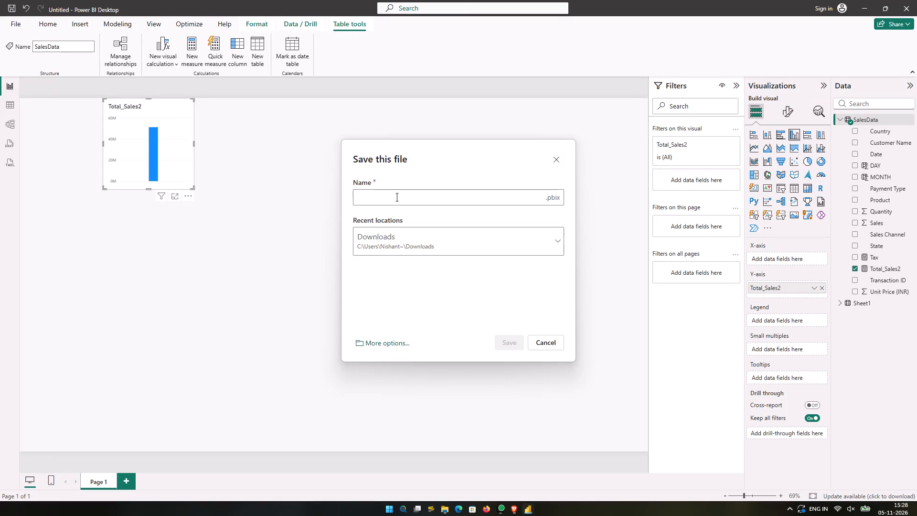
pyautogui.write('DAX')
pyautogui.hotkey('shift', '_')
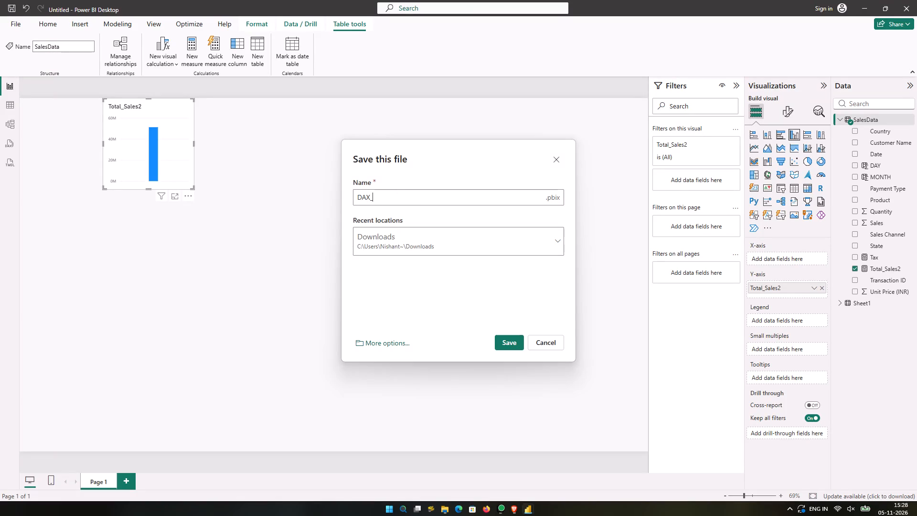
pyautogui.write('Formula')
pyautogui.press('Return')
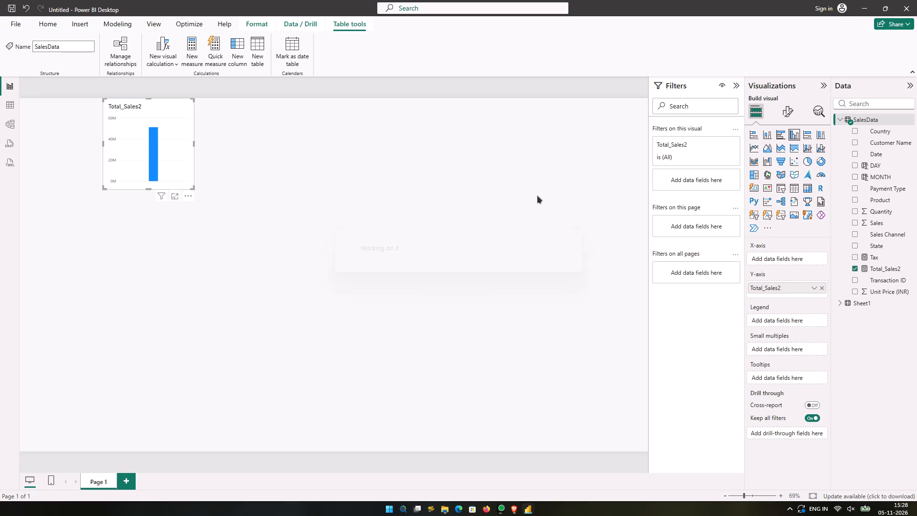